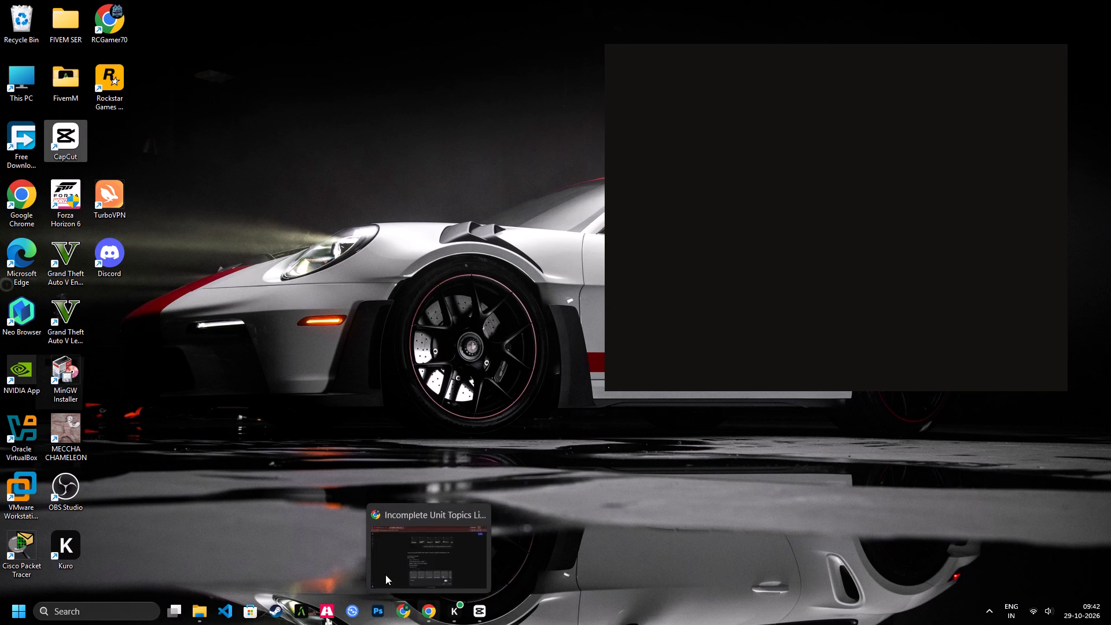
Switch to the CapCut video editor so its home screen with the projects is in front.
left_click(473, 605)
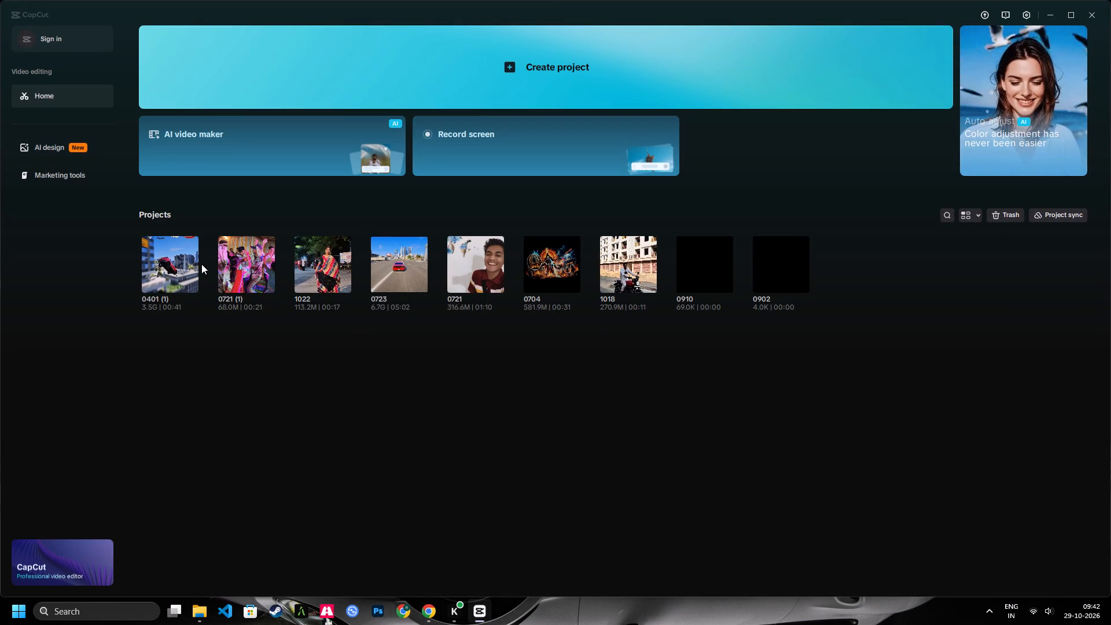
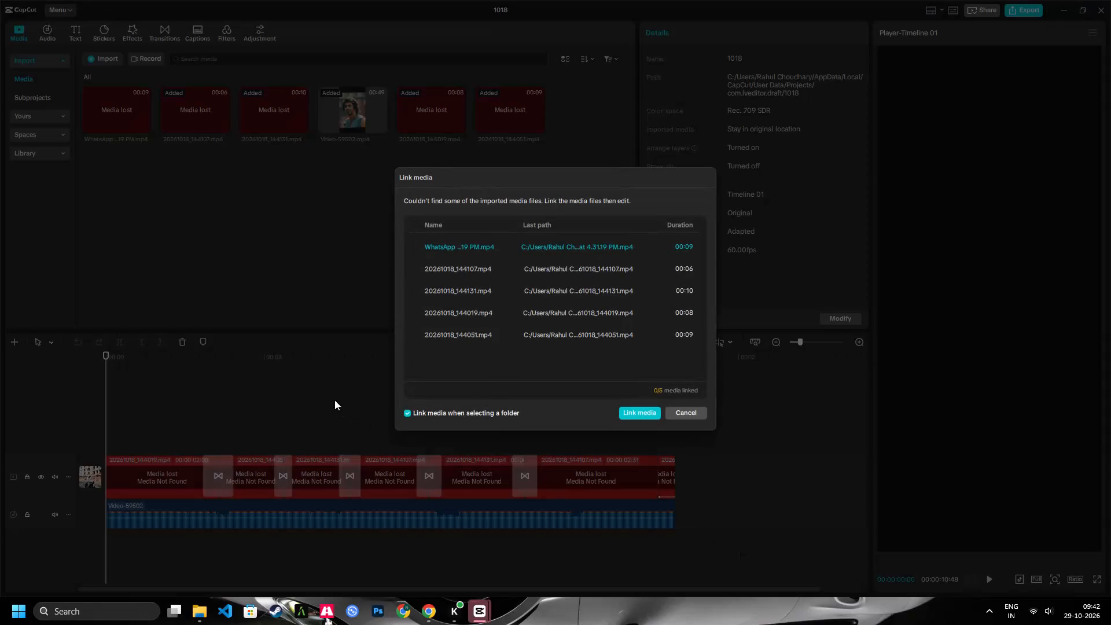
Dismiss the relinking of the missing media files.
left_click(685, 412)
Delete all the old video clips and the audio clip from the timeline.
left_click_drag(735, 500, 268, 427)
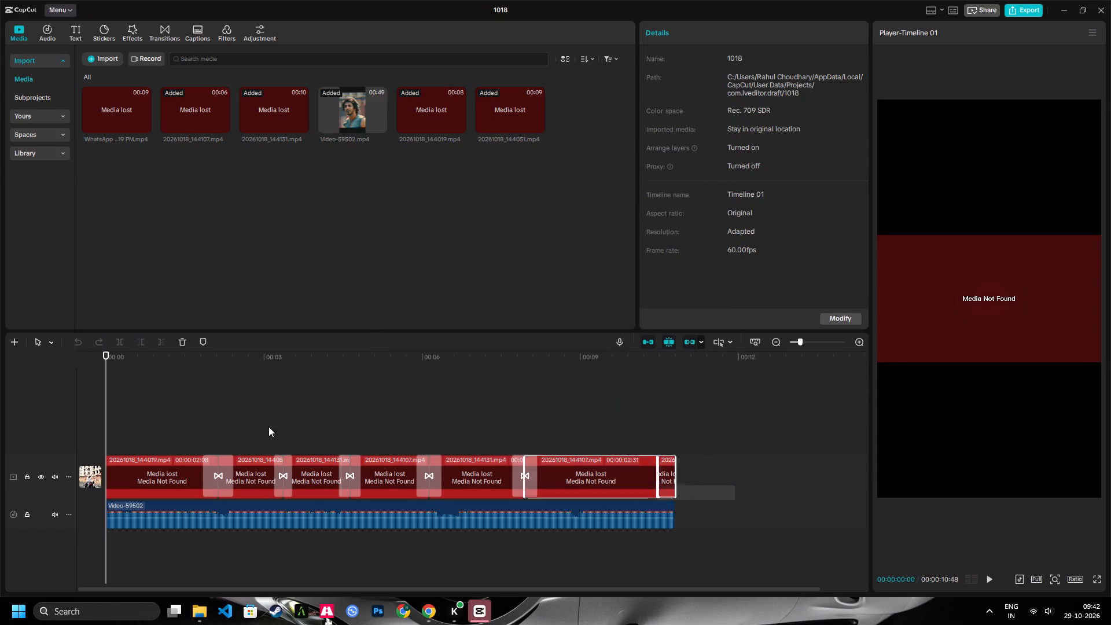
left_click_drag(268, 427, 123, 414)
key("Delete")
left_click_drag(308, 531, 245, 446)
key("Delete")
left_click_drag(330, 536, 109, 355)
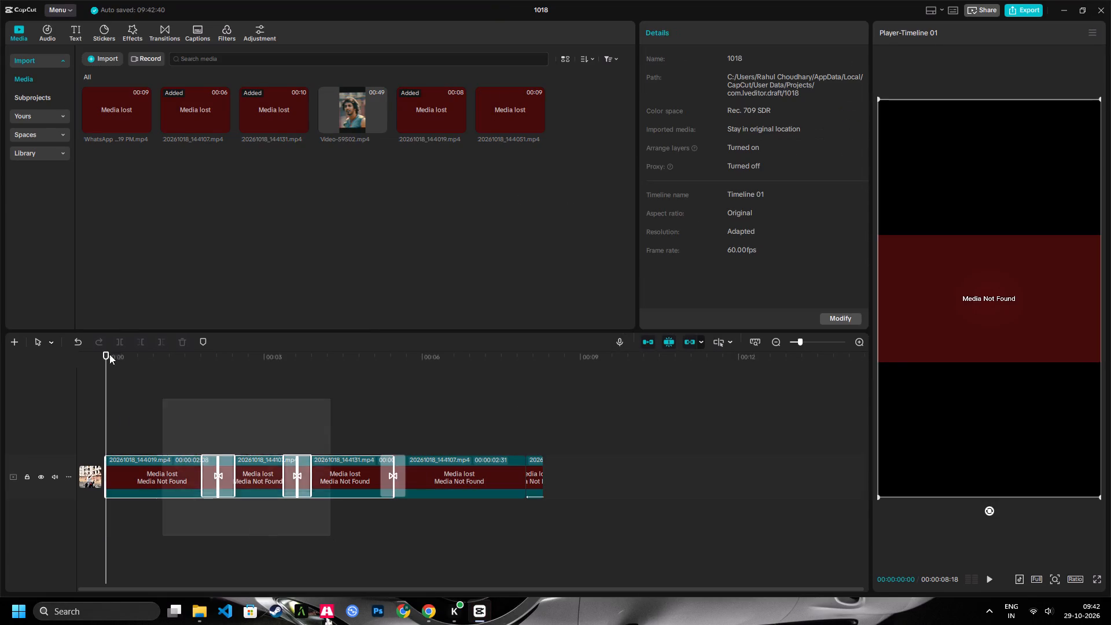
key("Delete")
left_click_drag(457, 501, 42, 419)
key("Delete")
key("ctrl+v")
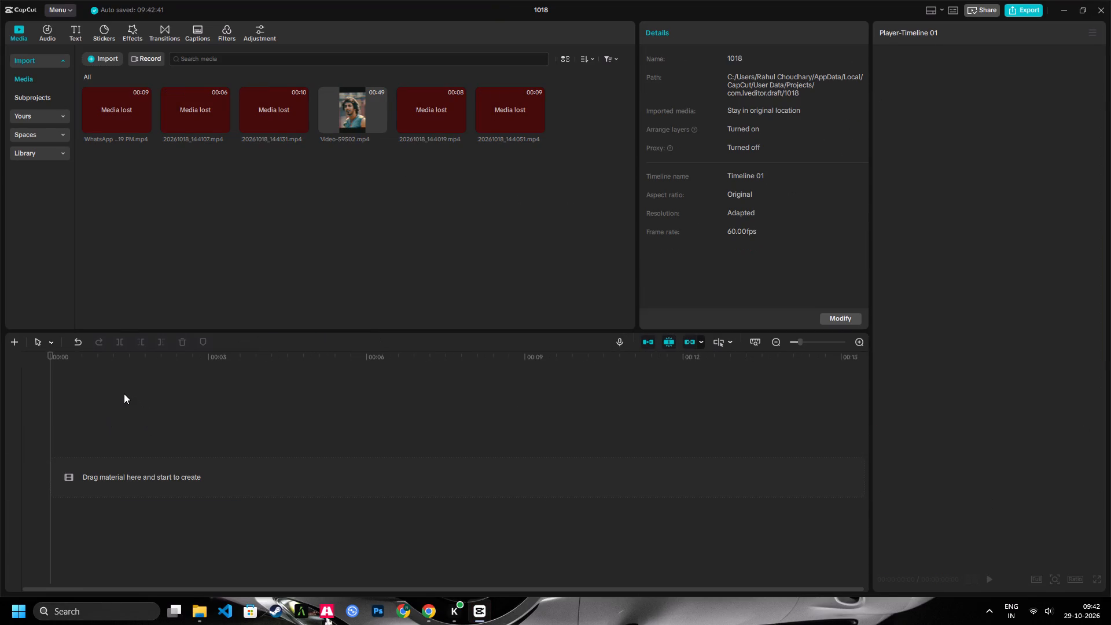
Import the portrait video whose file name starts with AQMnHNbx from the Downloads folder into the project media.
left_click(104, 65)
left_click(101, 56)
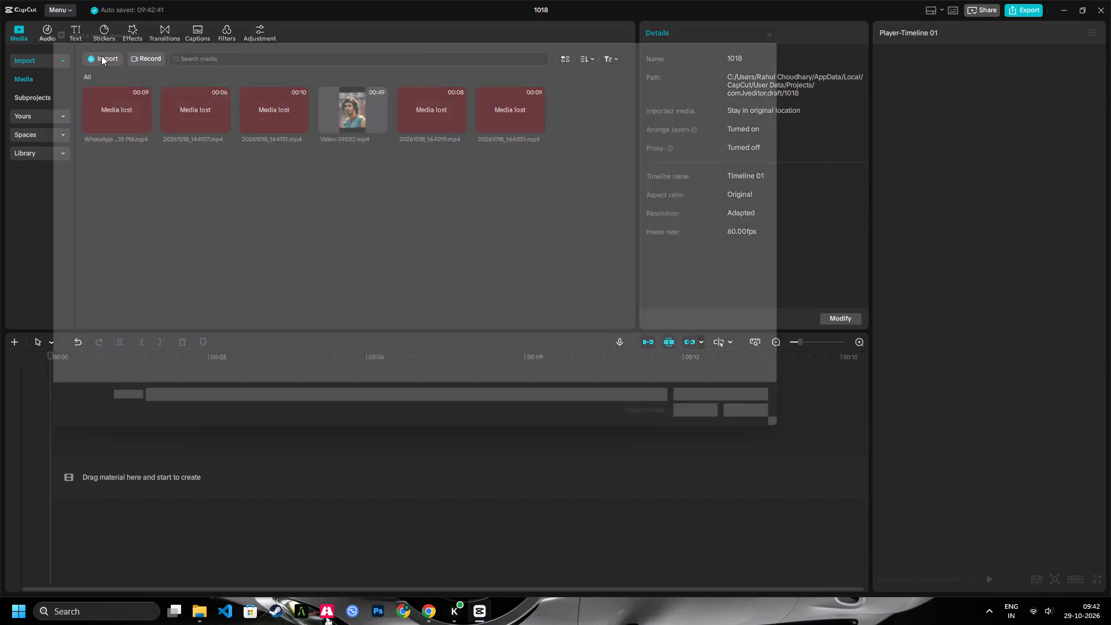
double_click(57, 79)
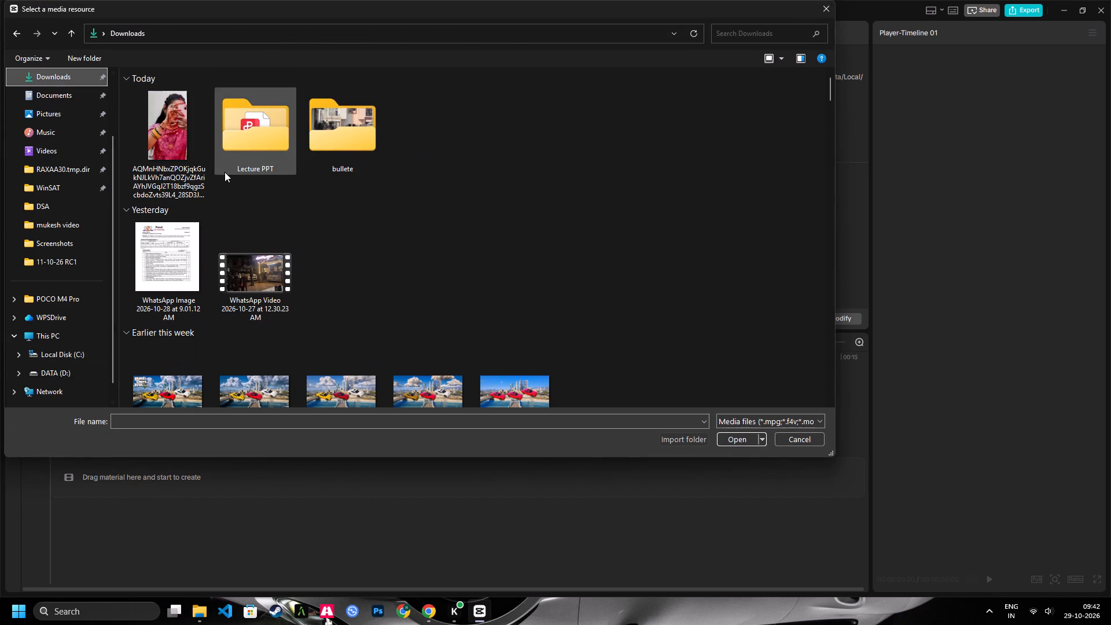
scroll(227, 173, "up", 2)
left_click(152, 116)
left_click(734, 439)
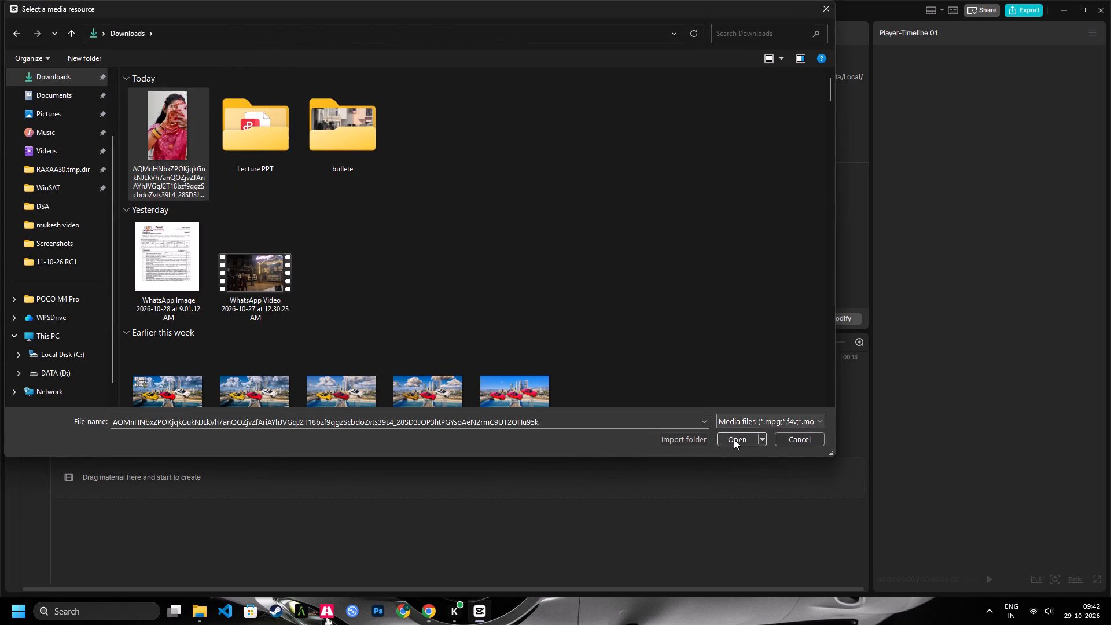
Import the four MP4 clips 20261029_091338, _091324, _091357 and _091309 from the bullete folder in Downloads.
left_click(106, 65)
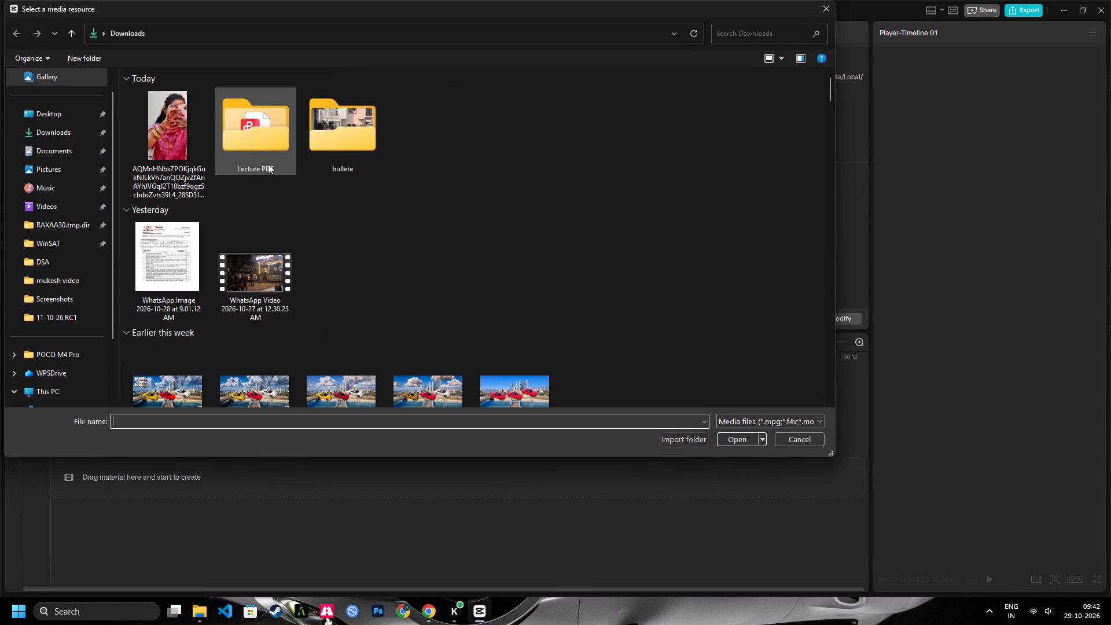
double_click(329, 141)
left_click_drag(283, 211, 223, 71)
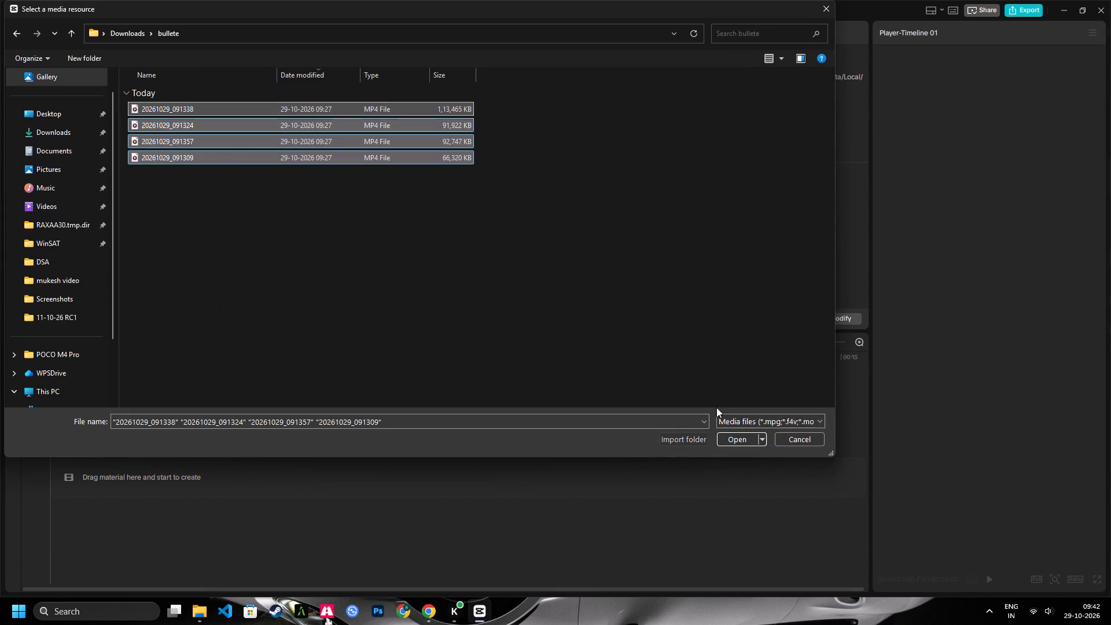
left_click(734, 438)
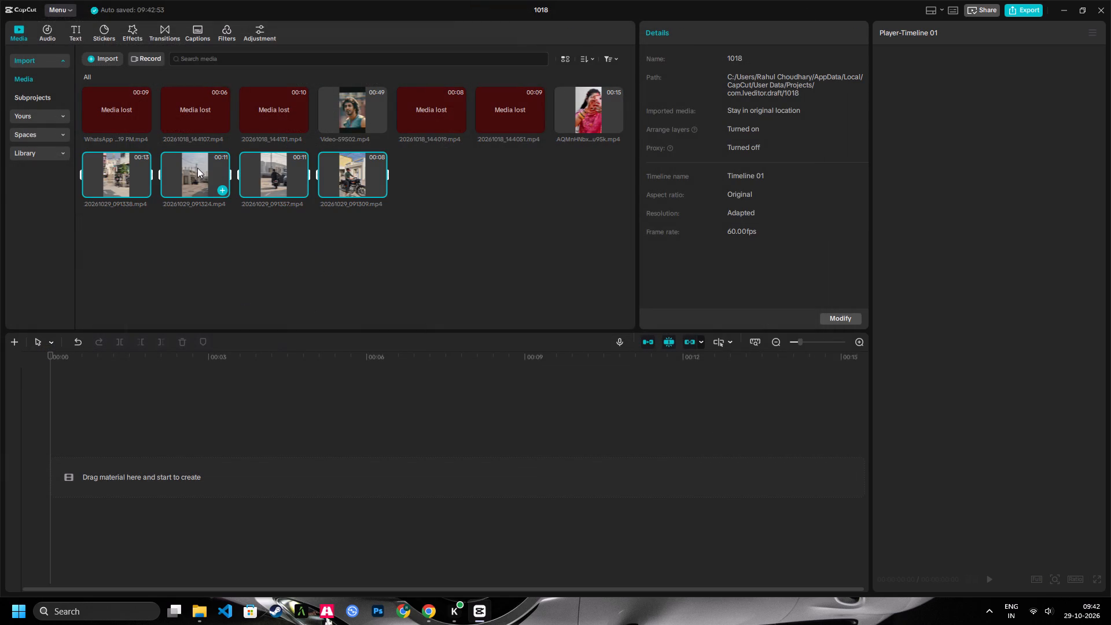
Place the motorcycle clips end to end on the main track in the order 091309, 091357, 091338, 091324.
left_click(201, 179)
left_click(338, 182)
left_click_drag(359, 171, 141, 431)
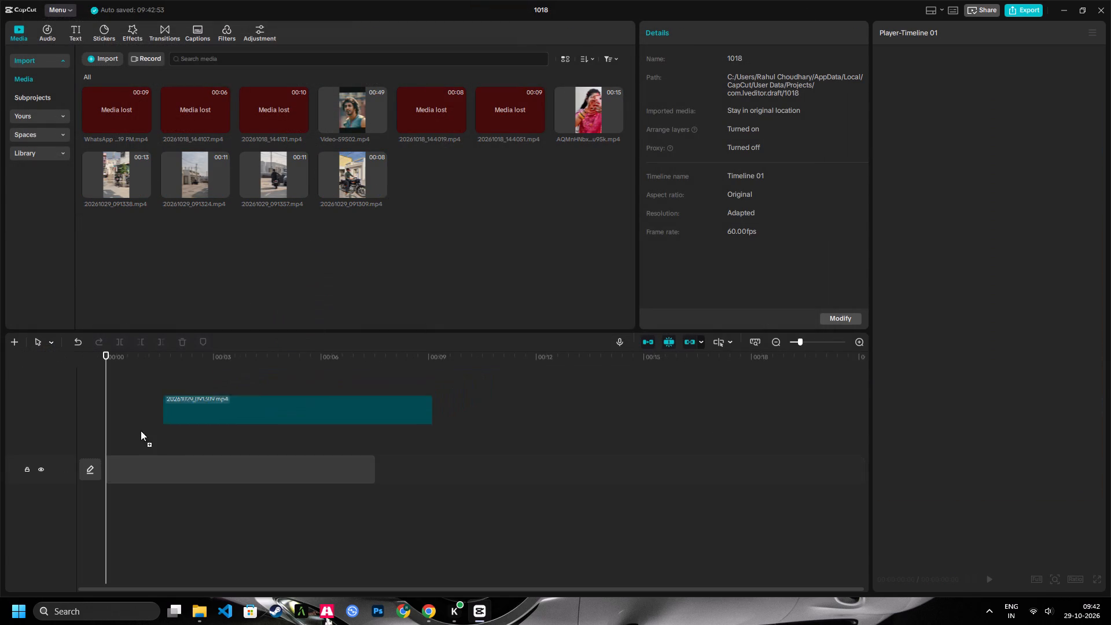
left_click_drag(141, 431, 128, 454)
left_click(279, 157)
left_click_drag(268, 168, 398, 436)
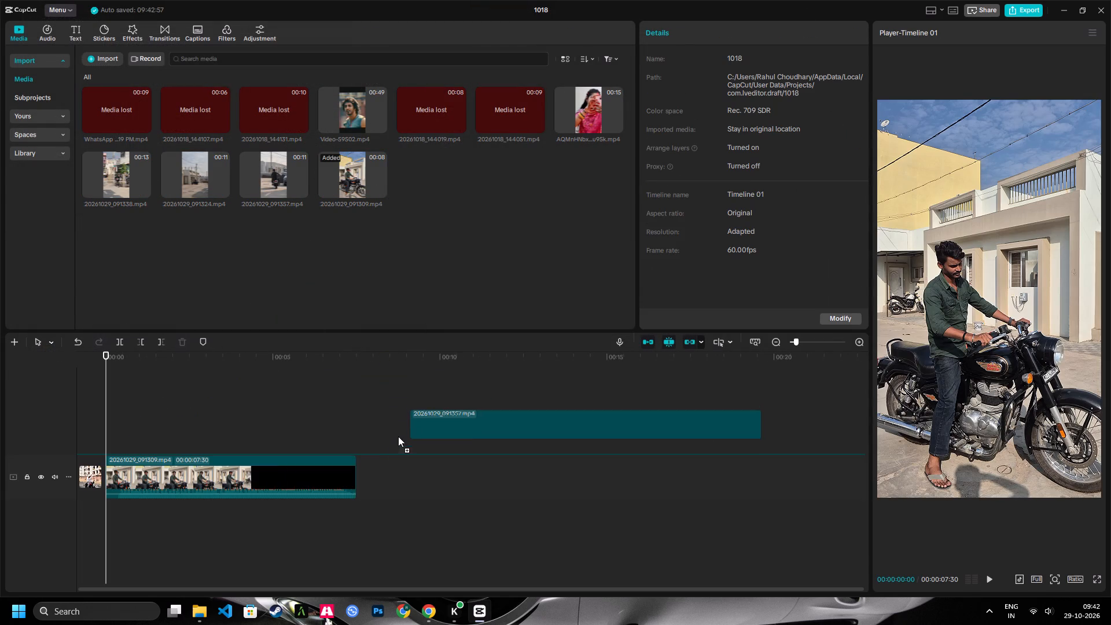
left_click_drag(398, 436, 378, 467)
left_click(135, 189)
left_click_drag(101, 167, 696, 507)
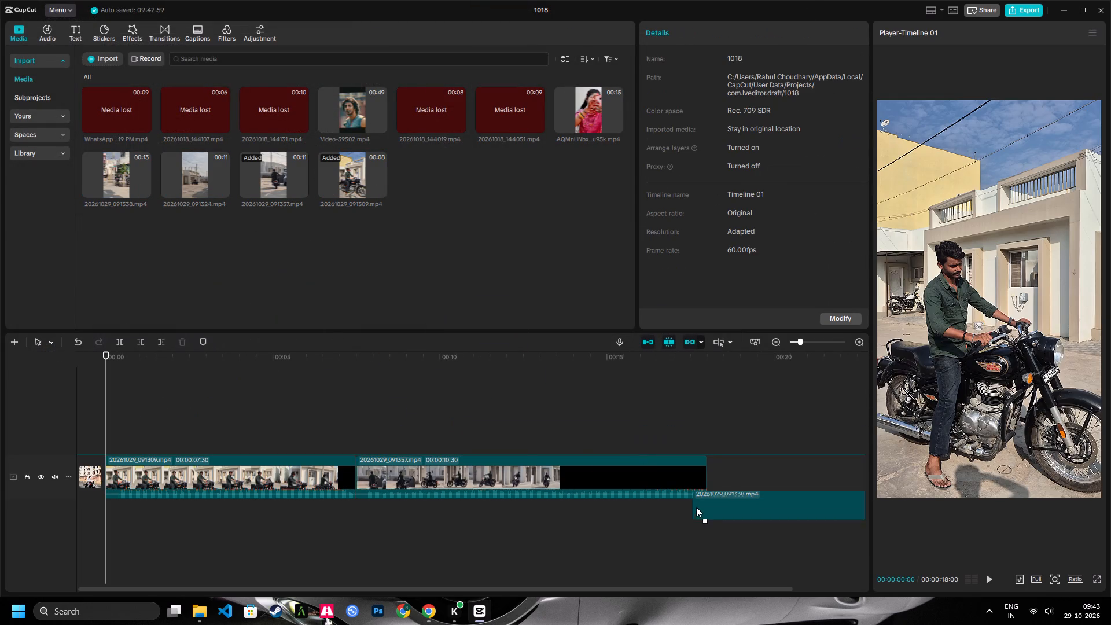
left_click_drag(696, 507, 698, 506)
key("shift+z")
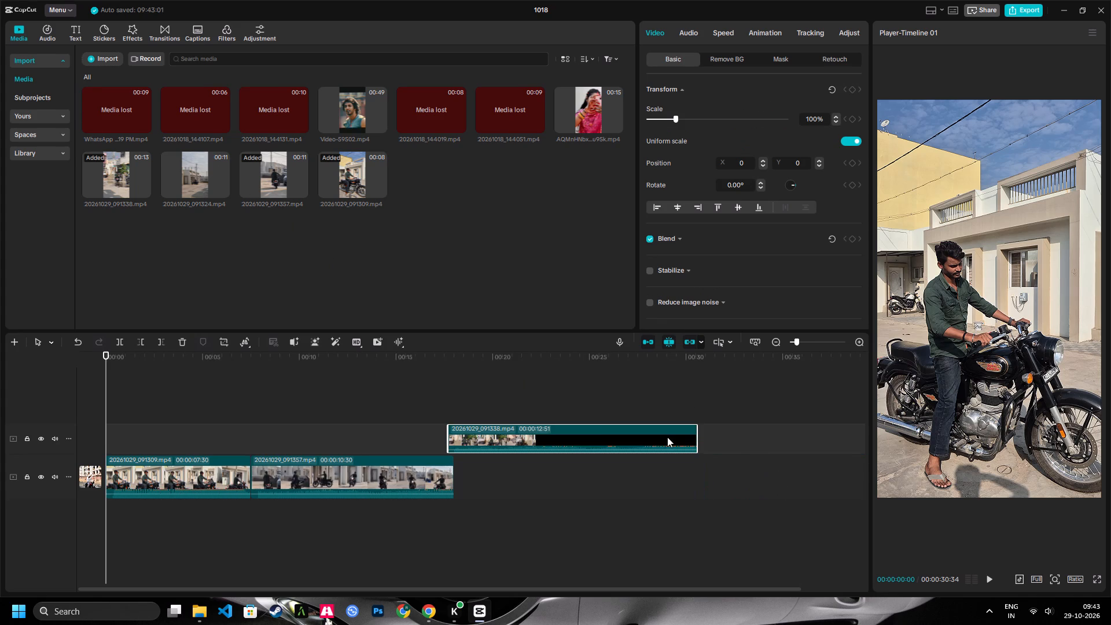
left_click_drag(596, 425, 593, 465)
left_click_drag(206, 174, 767, 462)
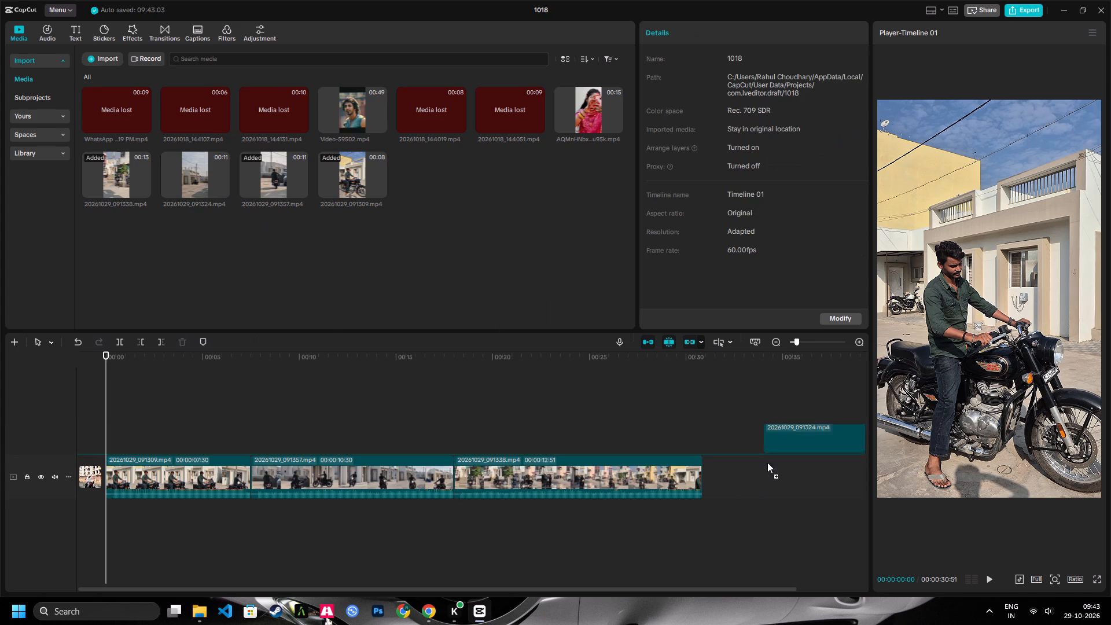
left_click_drag(767, 462, 745, 487)
key("shift+z")
Play the beginning of the assembled timeline to preview the first clip.
key("space")
key("space")
left_click_drag(119, 361, 0, 376)
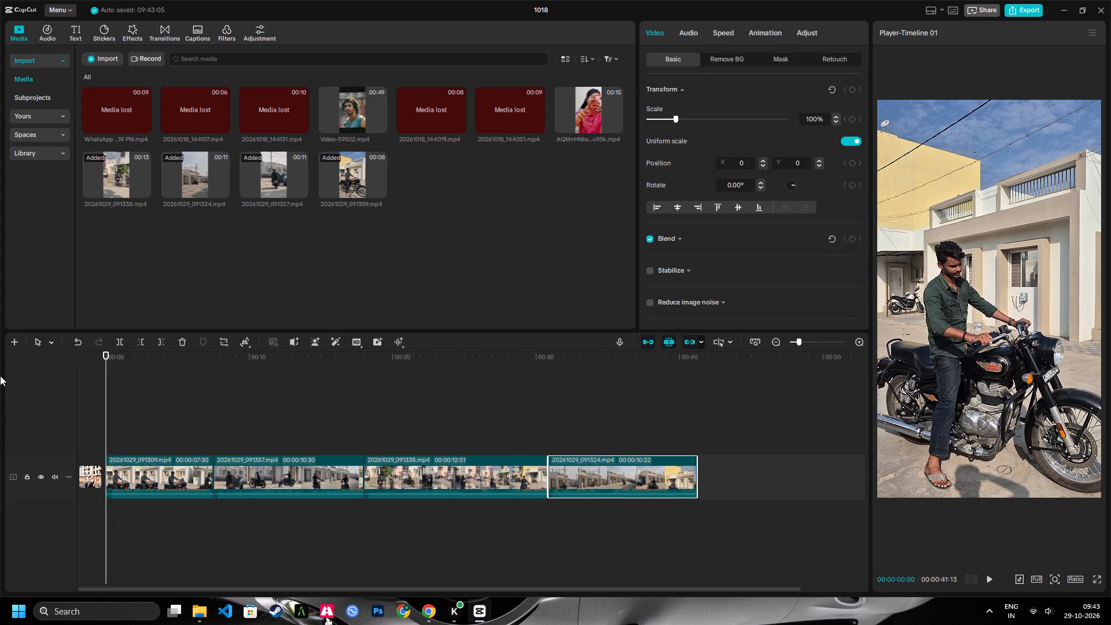
key("space")
key("space")
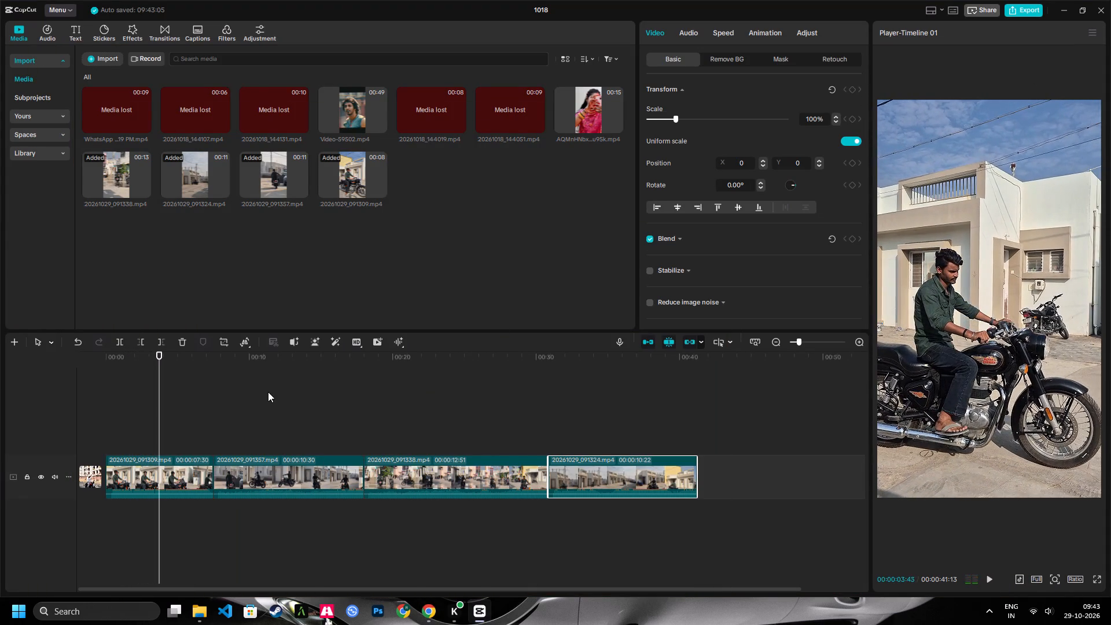
key("space")
key("space")
key("space")
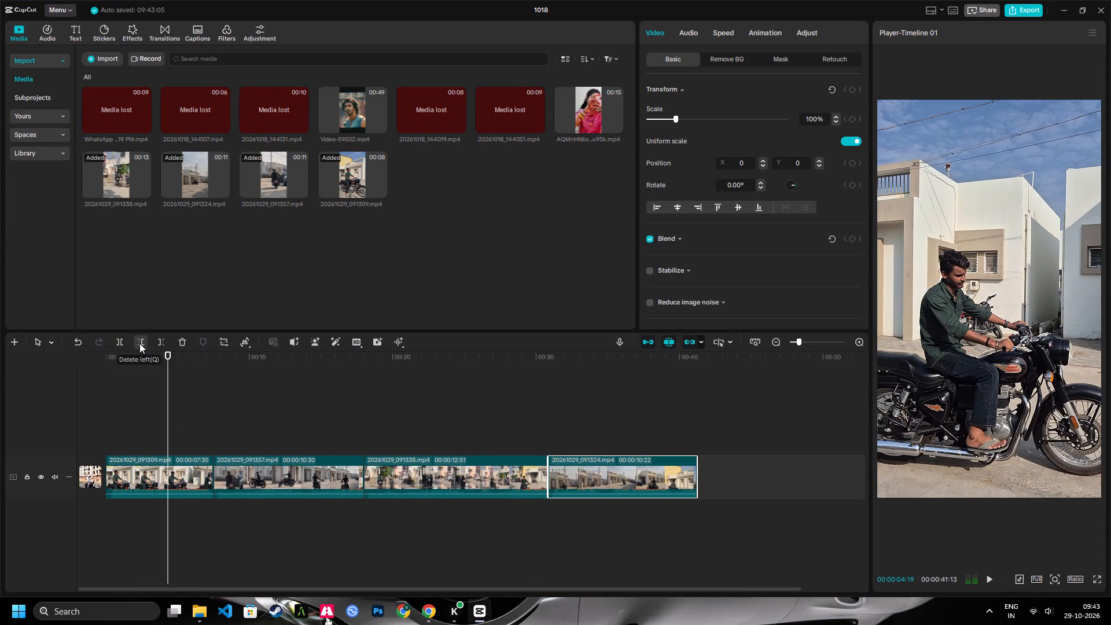
left_click(139, 343)
Trim off the end of the first clip, 20261029_091309.mp4, after 00:00:03:07.
key("space")
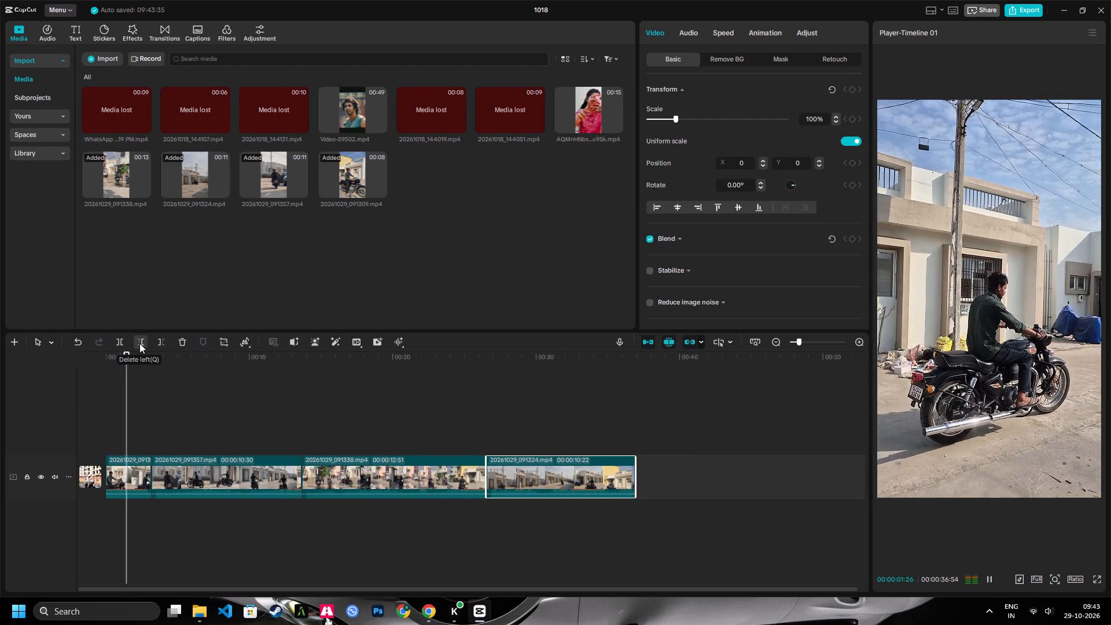
key("space")
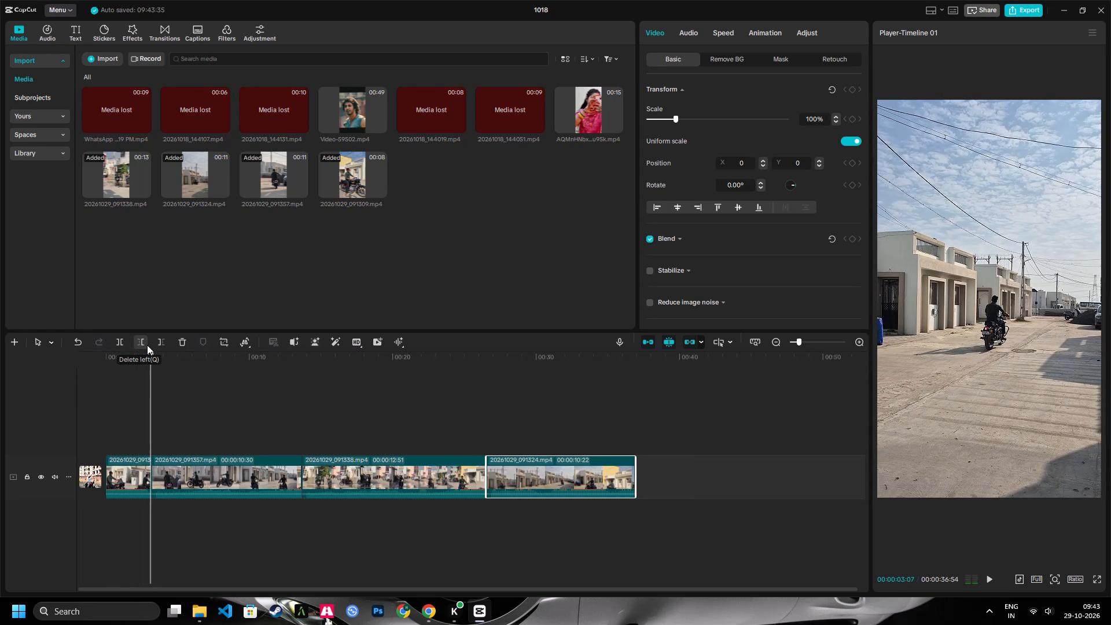
left_click(159, 336)
Reorder the clips after the first one to run 20261029_091324.mp4, 20261029_091338.mp4, 20261029_091357.mp4.
key("space")
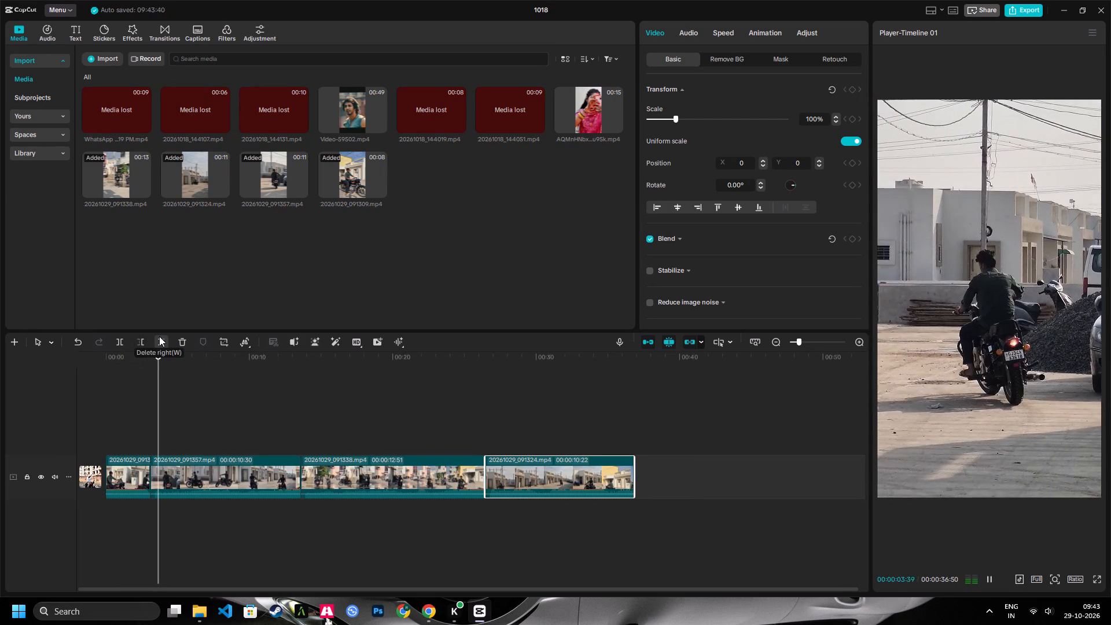
key("space")
key("space")
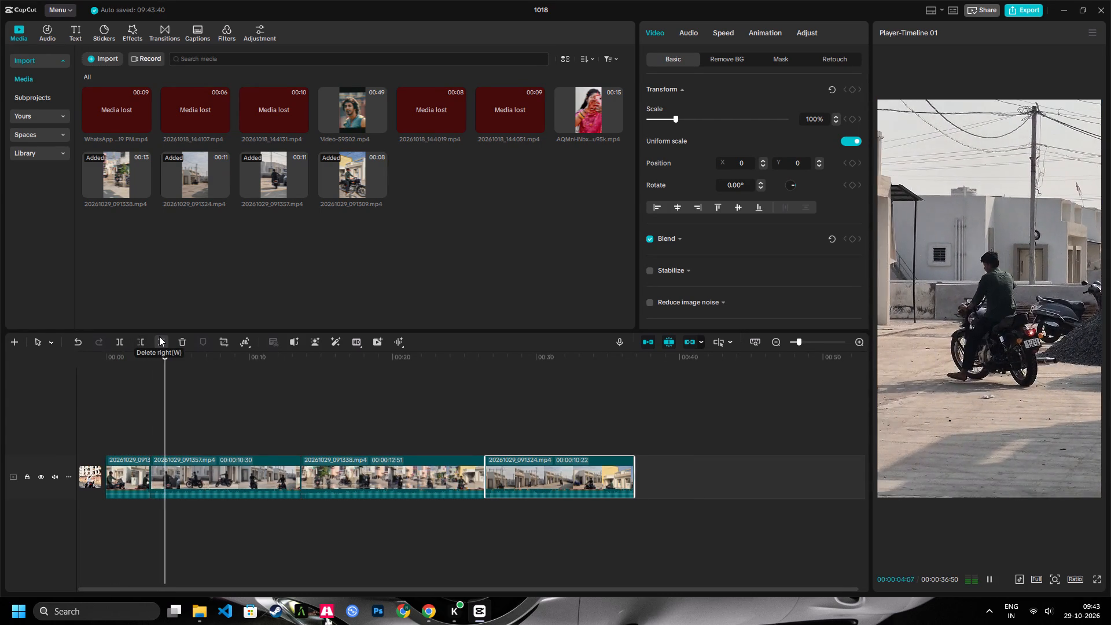
key("space")
key("space")
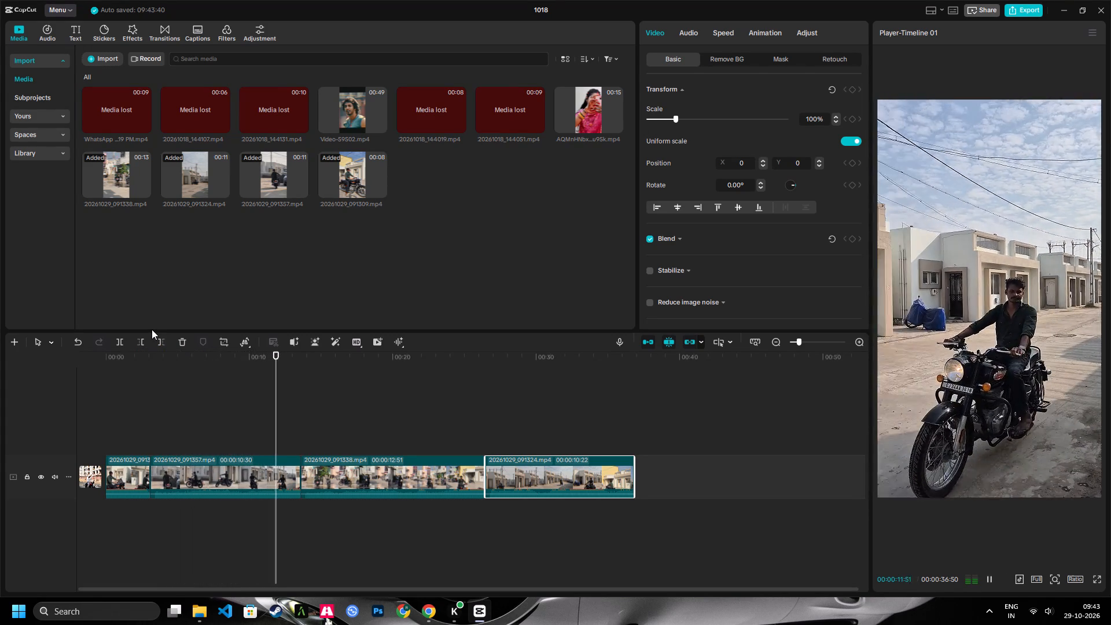
key("space")
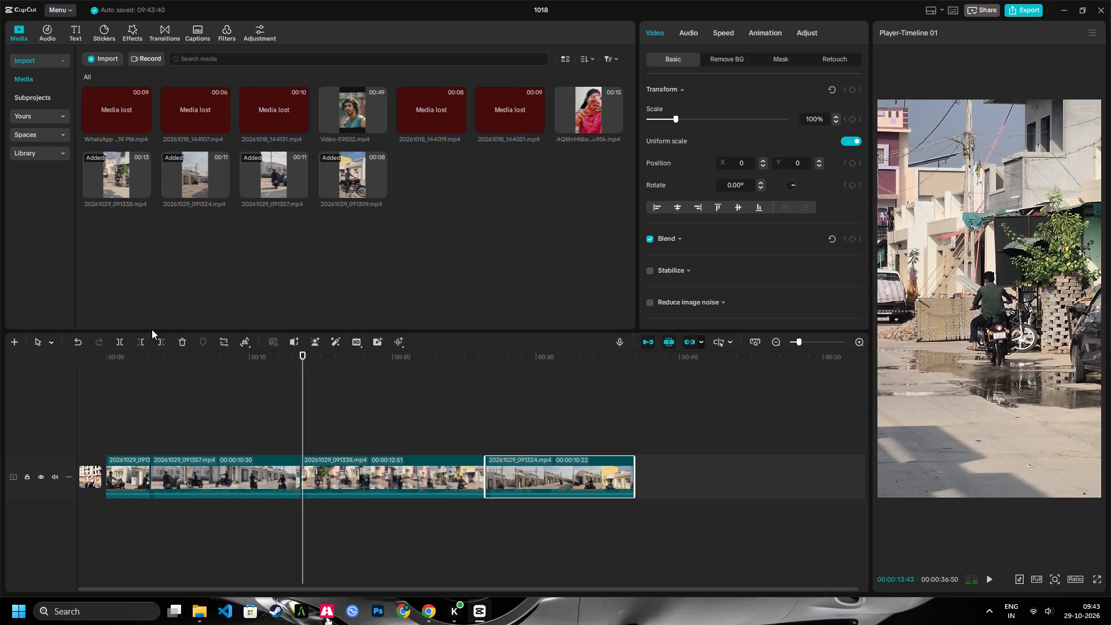
left_click_drag(242, 476, 603, 487)
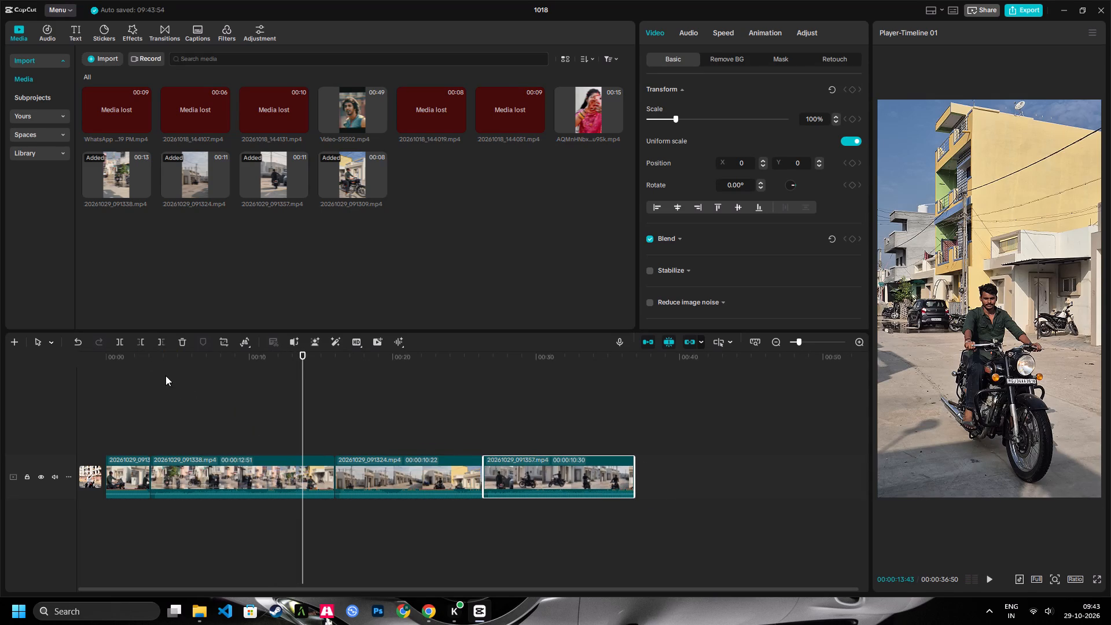
left_click_drag(259, 467, 338, 473)
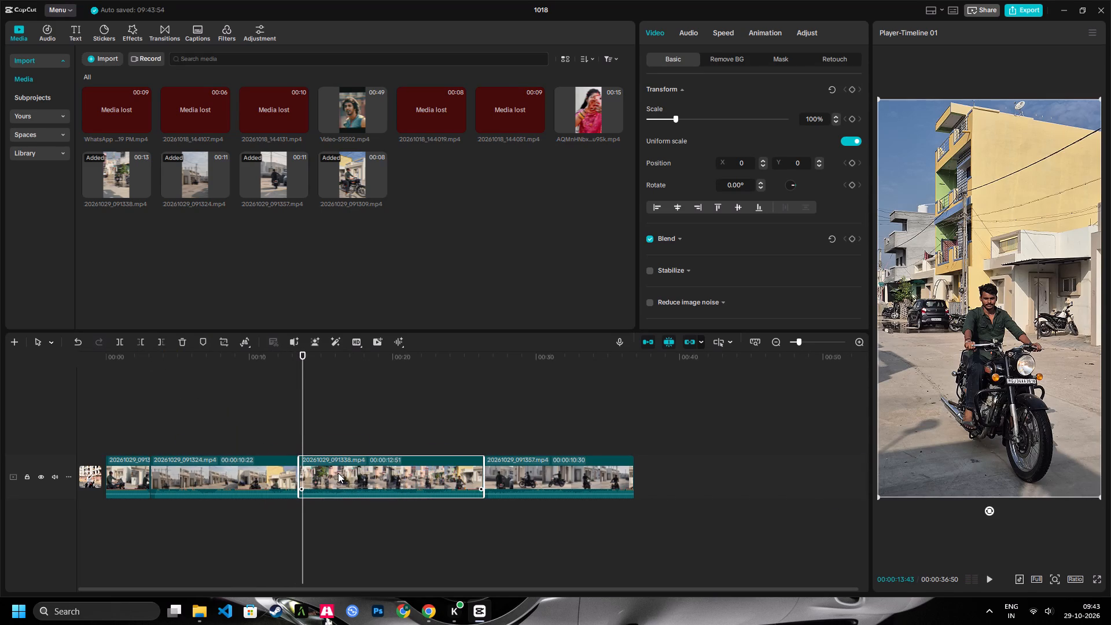
Add the 15-second AQMnHNbx clip above the main track, extract its audio, and delete its video part.
left_click_drag(245, 361, 195, 375)
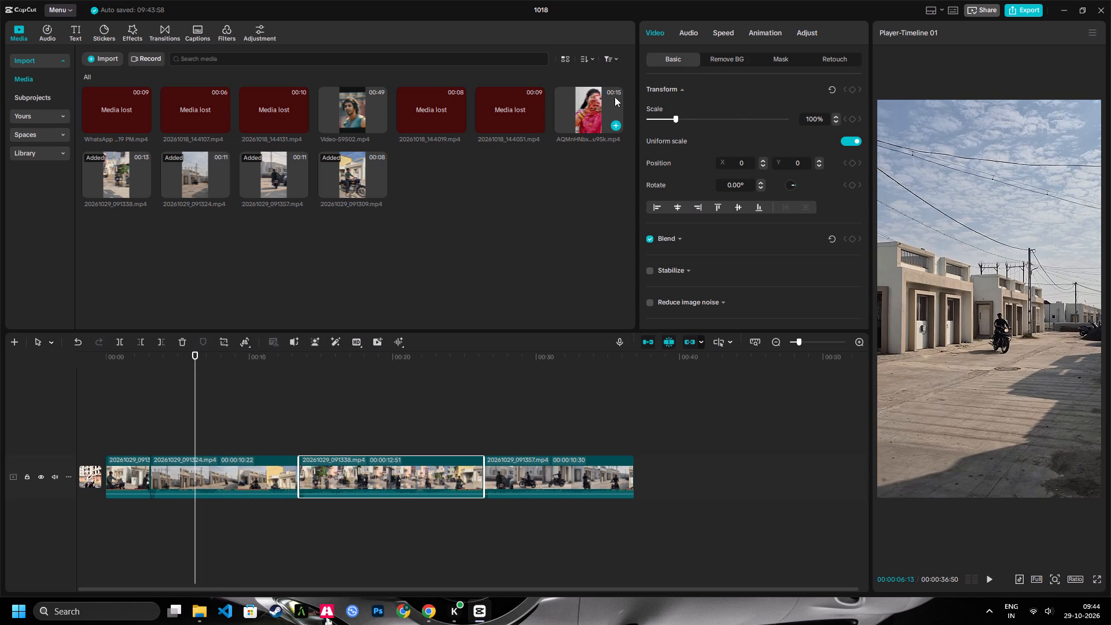
left_click_drag(601, 97, 150, 415)
right_click(220, 439)
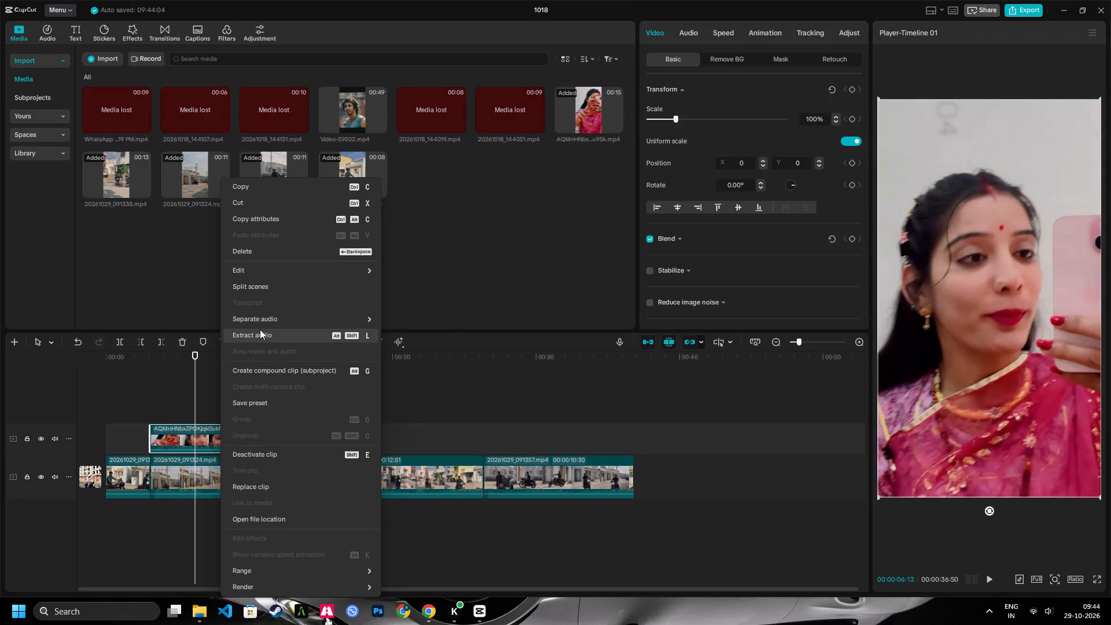
left_click(266, 322)
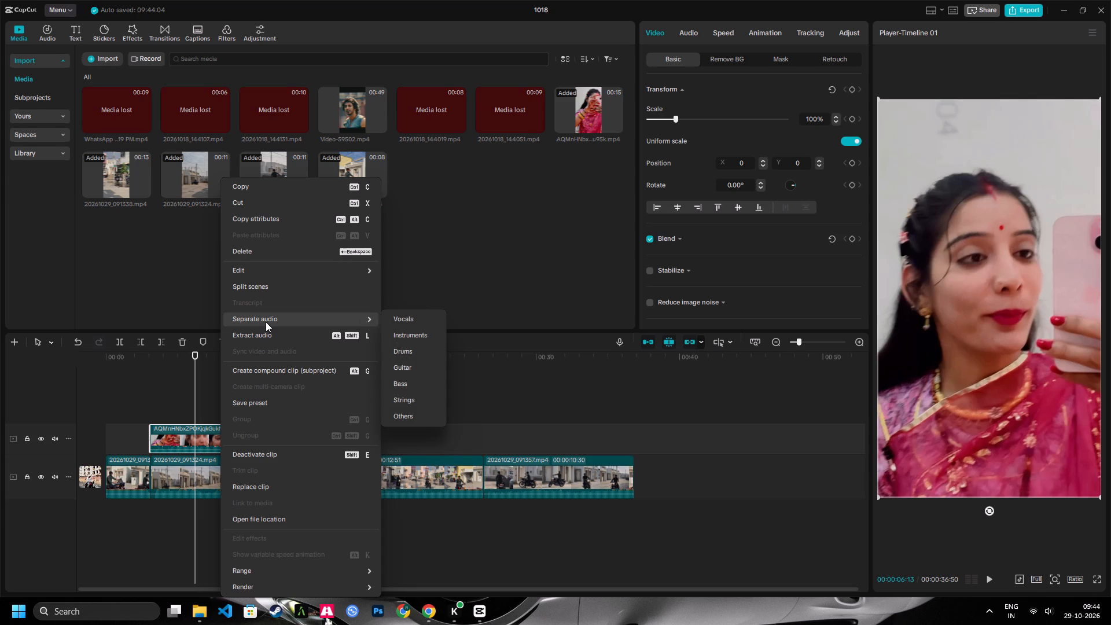
left_click(304, 330)
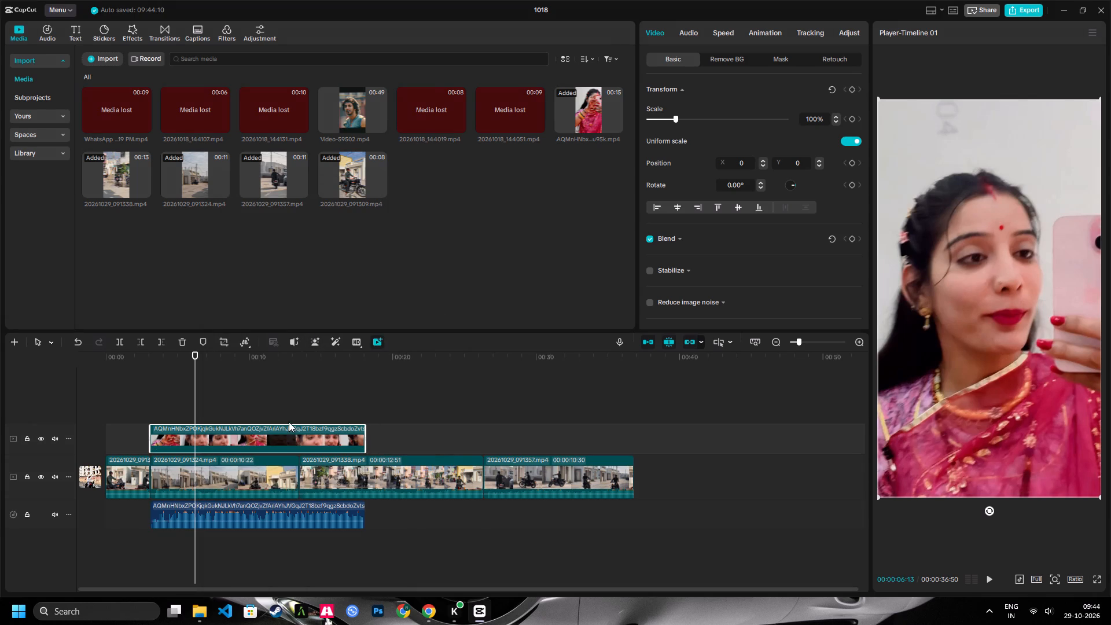
left_click(288, 432)
key("Delete")
Move the extracted audio clip to the very start of the timeline.
left_click_drag(241, 519, 169, 519)
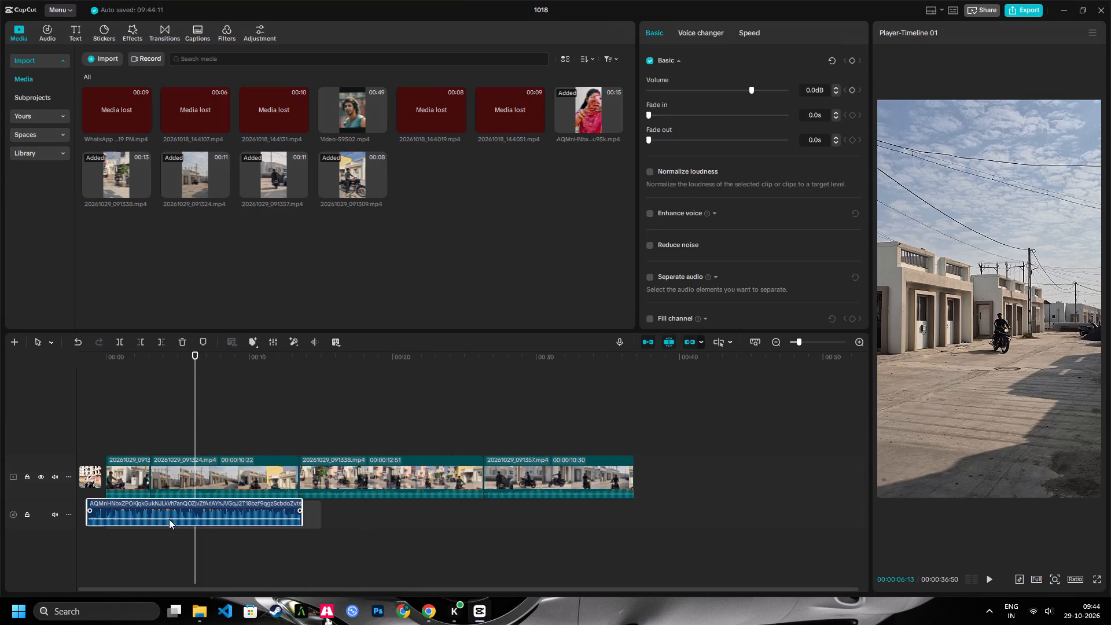
left_click_drag(169, 519, 167, 521)
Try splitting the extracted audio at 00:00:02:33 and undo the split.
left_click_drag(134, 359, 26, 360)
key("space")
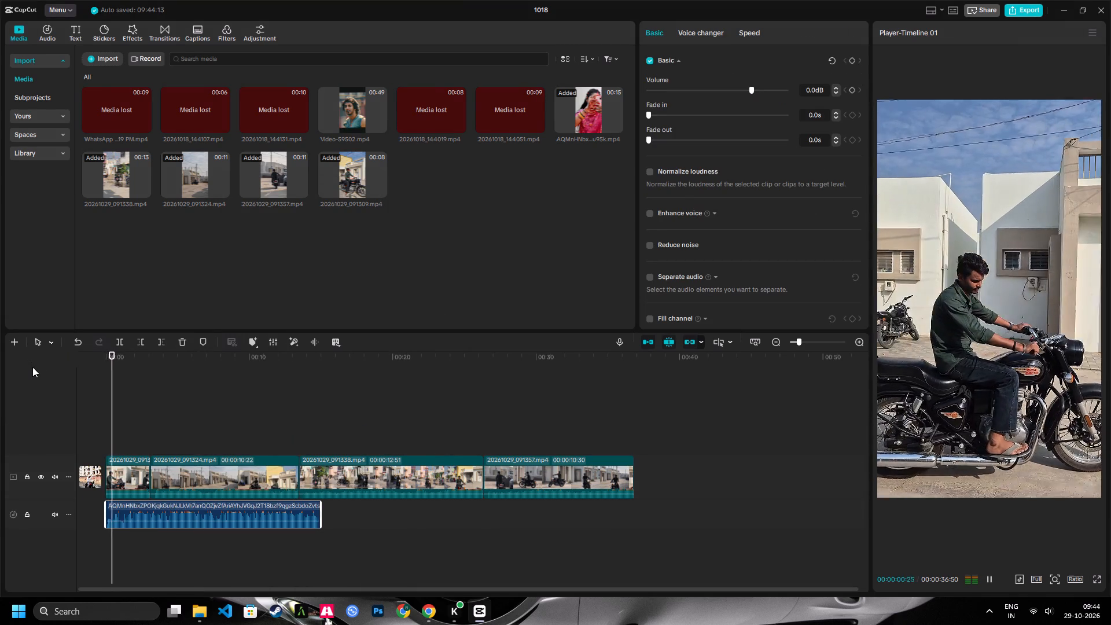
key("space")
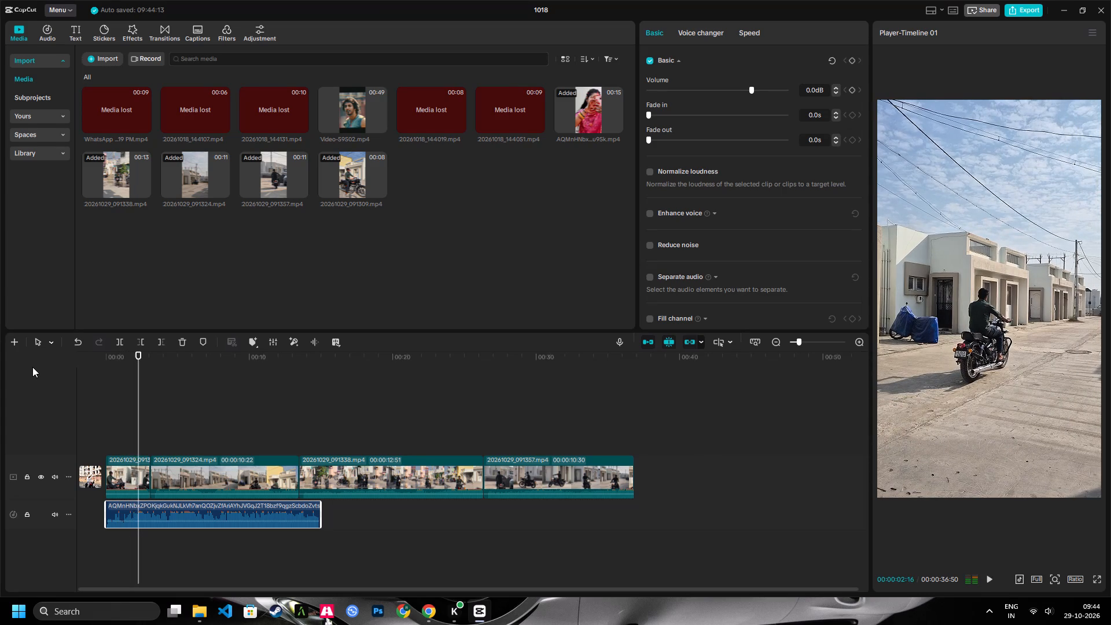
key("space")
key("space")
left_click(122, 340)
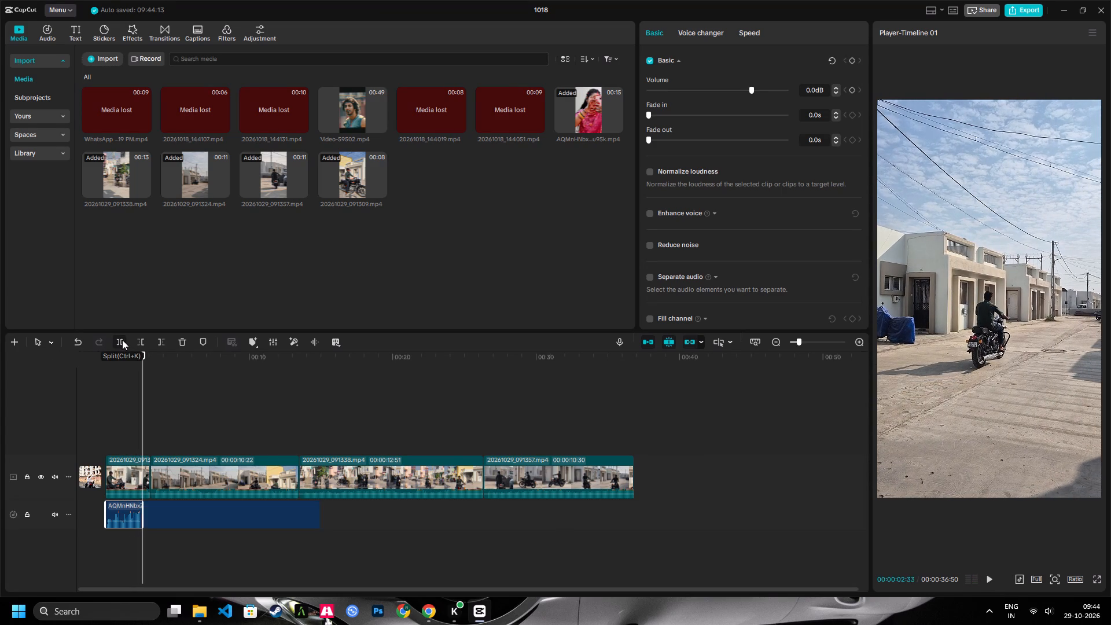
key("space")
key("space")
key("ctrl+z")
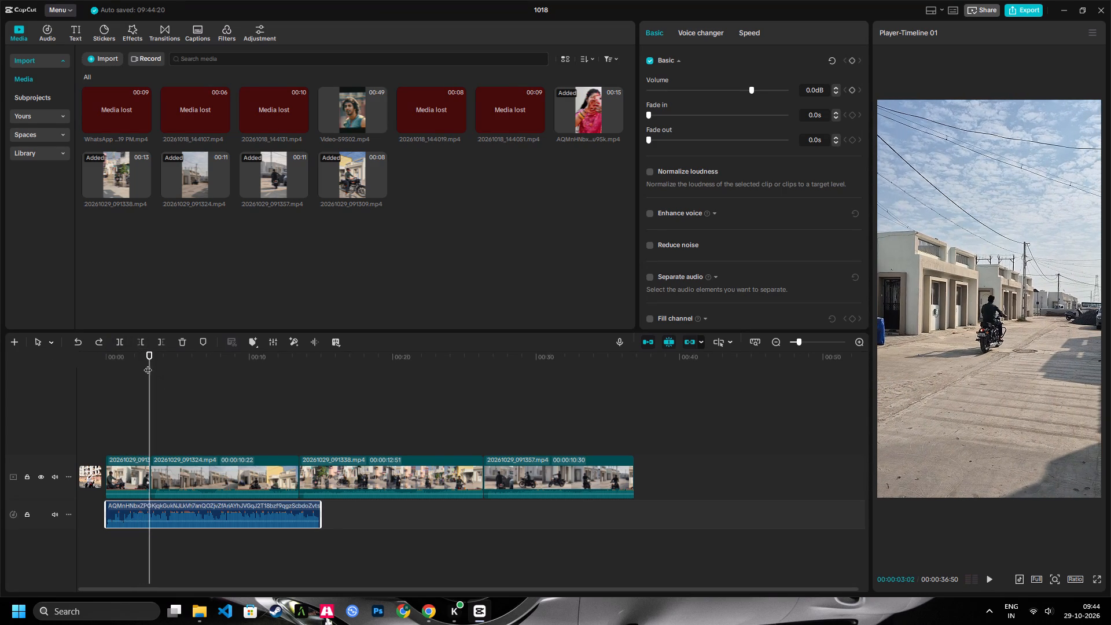
Play the video against the audio from the start and split the first clip at 00:00:02:48.
left_click_drag(147, 363, 15, 370)
key("space")
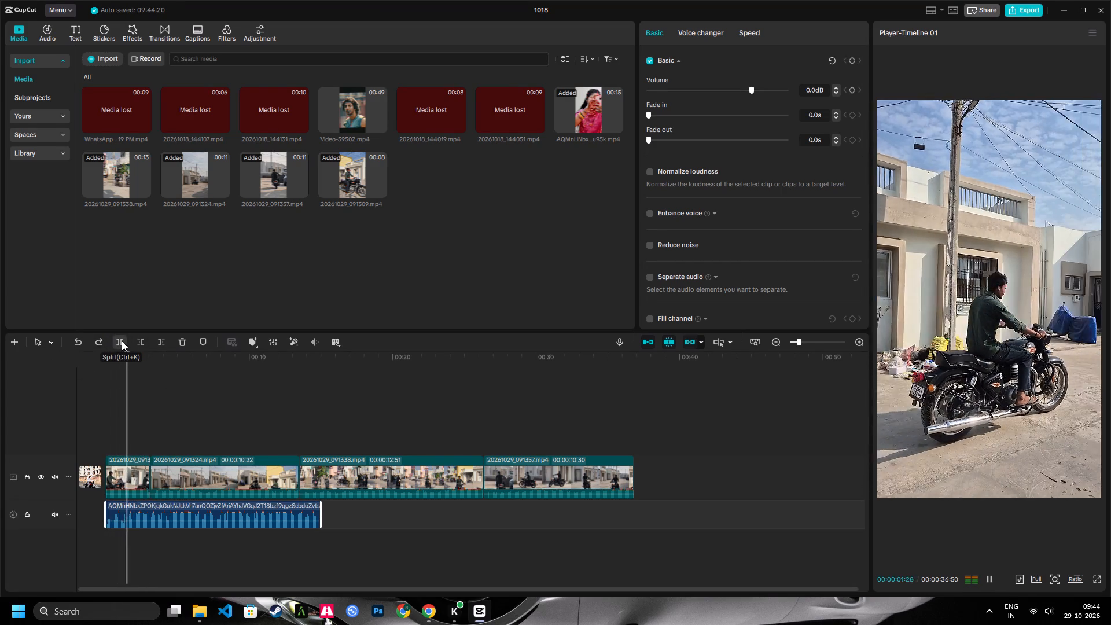
key("space")
left_click(127, 469)
key("space")
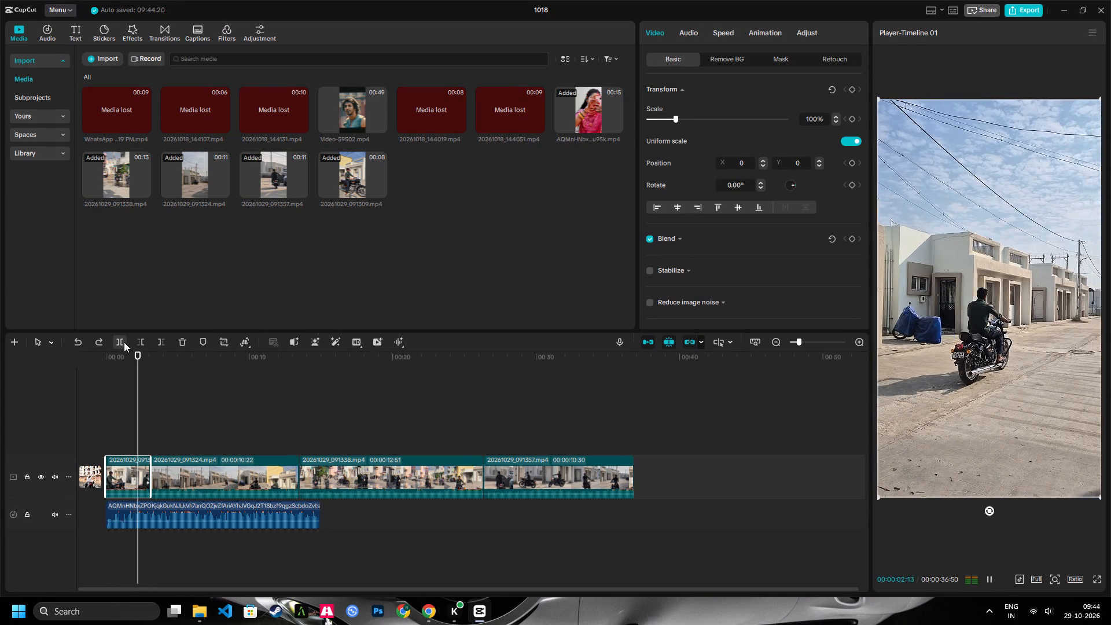
key("space")
key("space")
key("space")
key("space")
key("space")
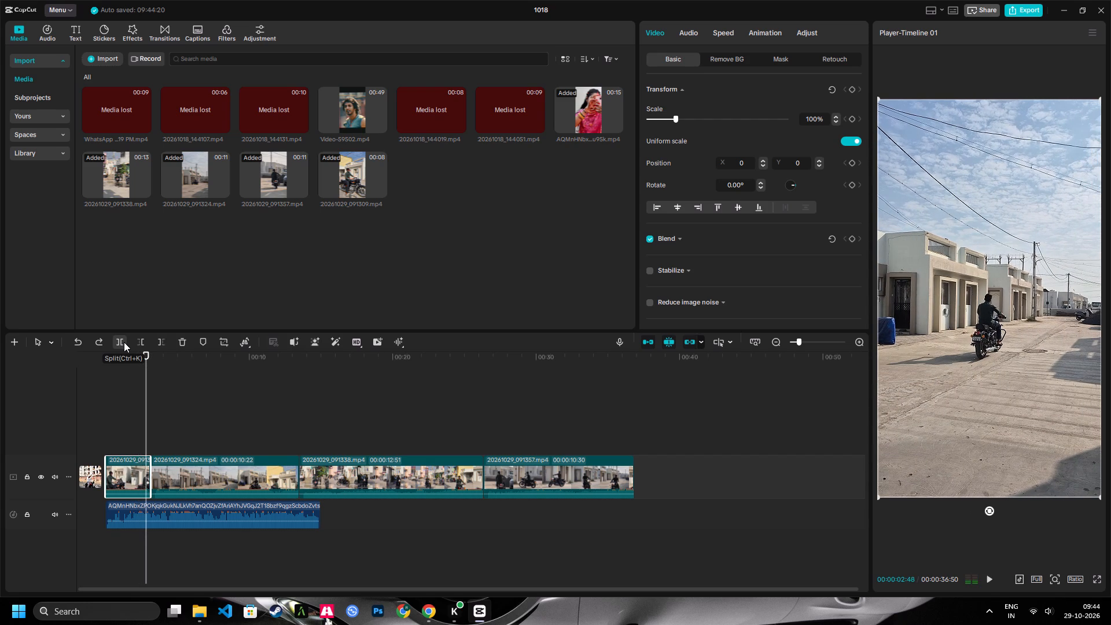
left_click(124, 342)
Split the clip 20261029_091324.mp4 at 00:00:08:56, following the audio.
key("space")
key("space")
key("space")
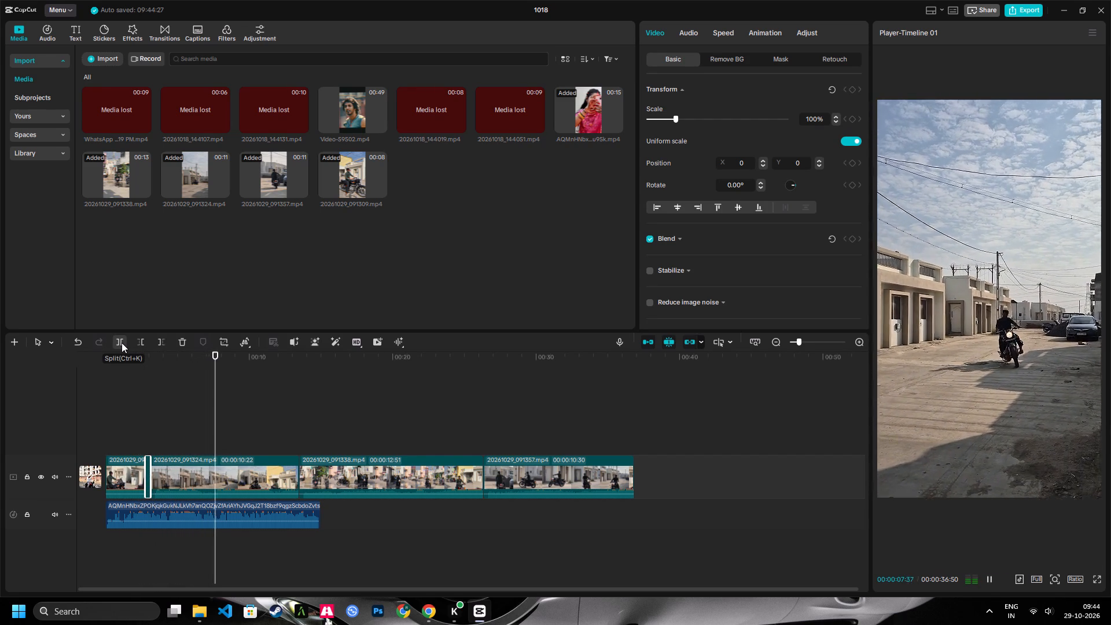
key("space")
key("space")
key("space")
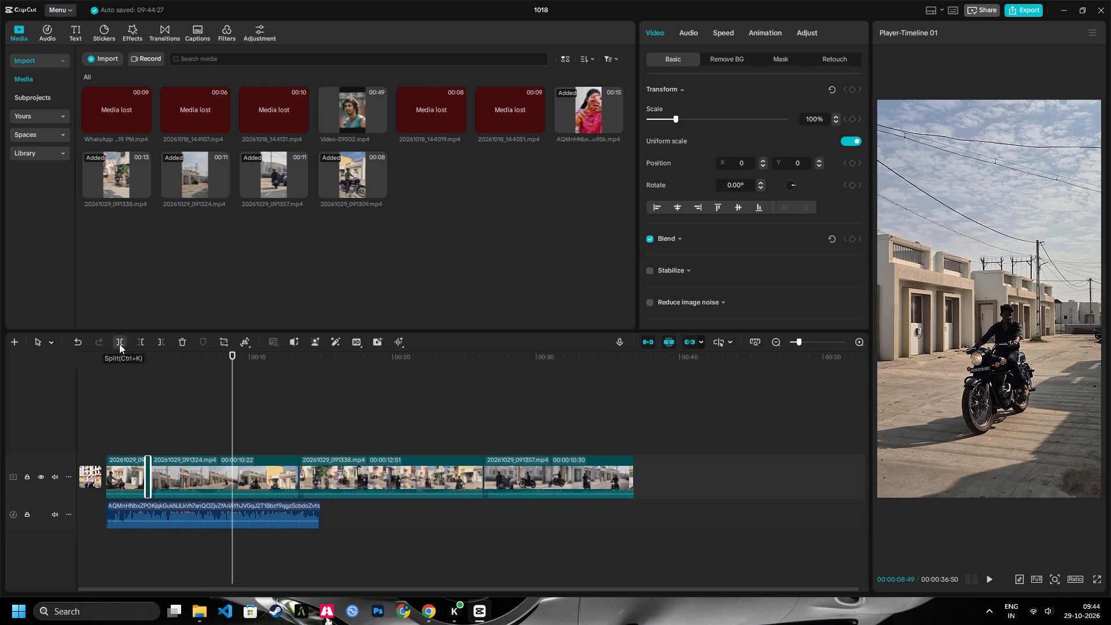
key("Left")
key("Left")
key("Left")
key("Left")
key("Left")
key("Left")
key("Left")
key("Left")
key("Left")
key("Left")
key("Left")
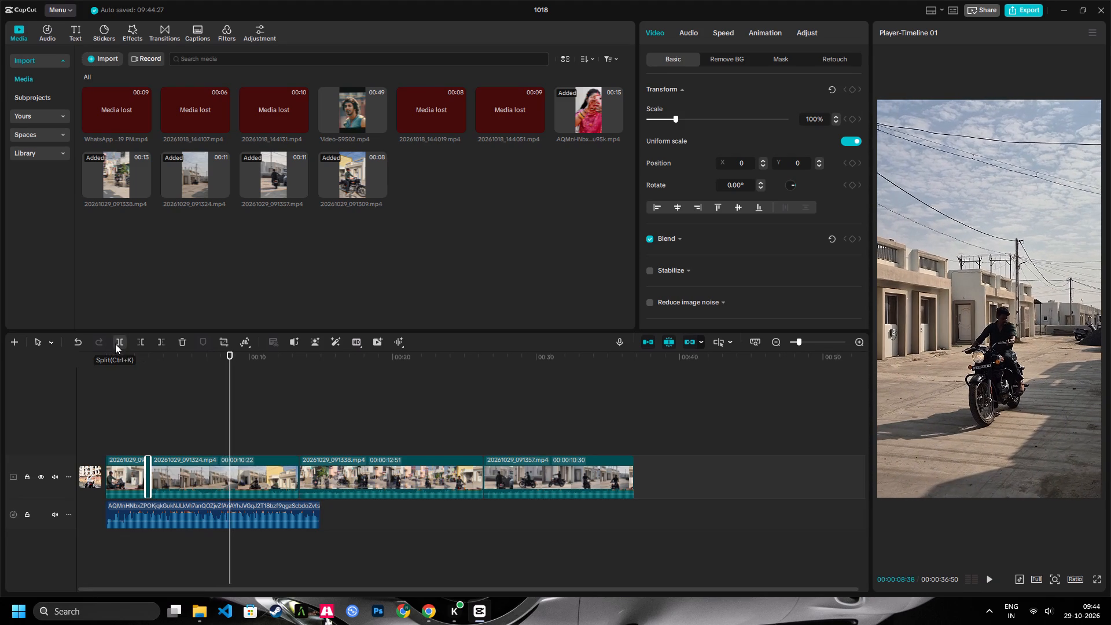
key("space")
key("space")
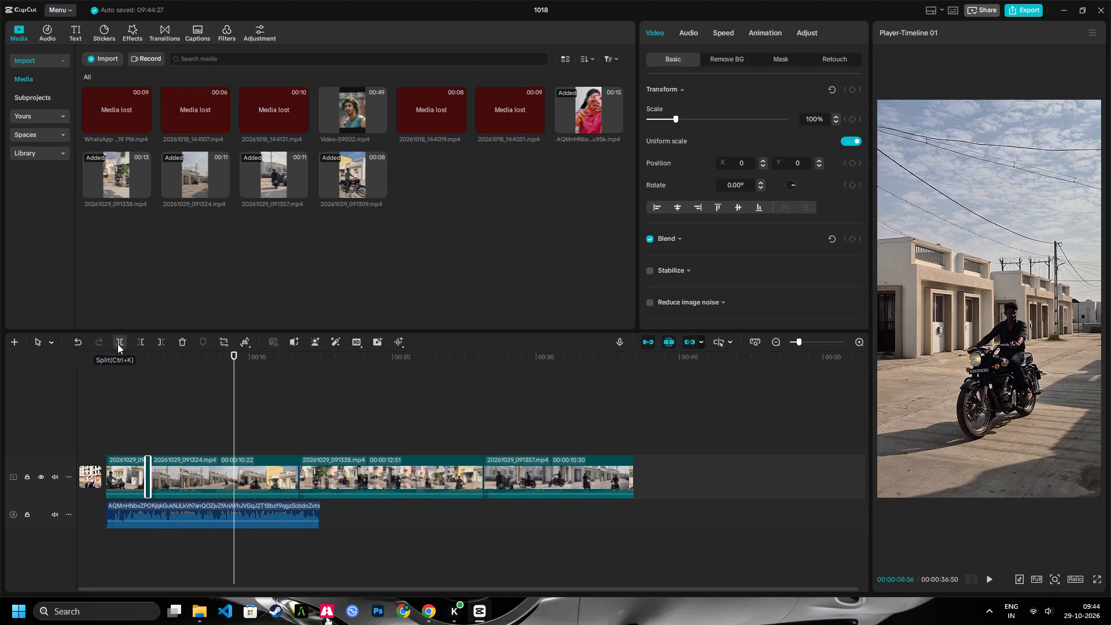
left_click(117, 344)
Split the second part of 20261029_091324.mp4 at 00:00:12:13.
key("space")
key("space")
key("space")
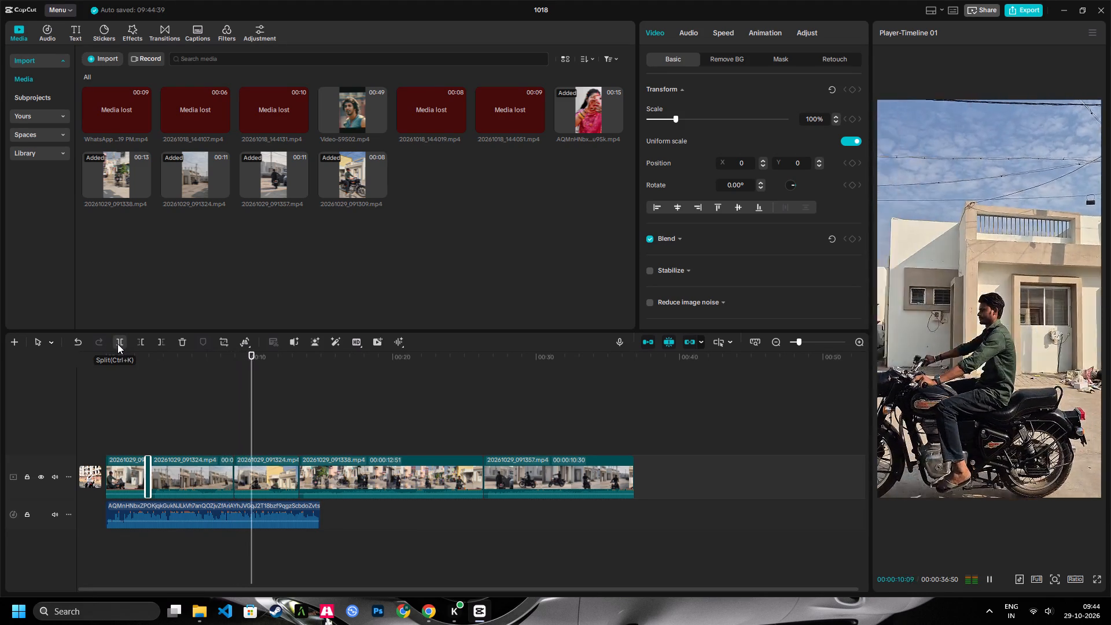
key("space")
key("space")
key("space")
key("space")
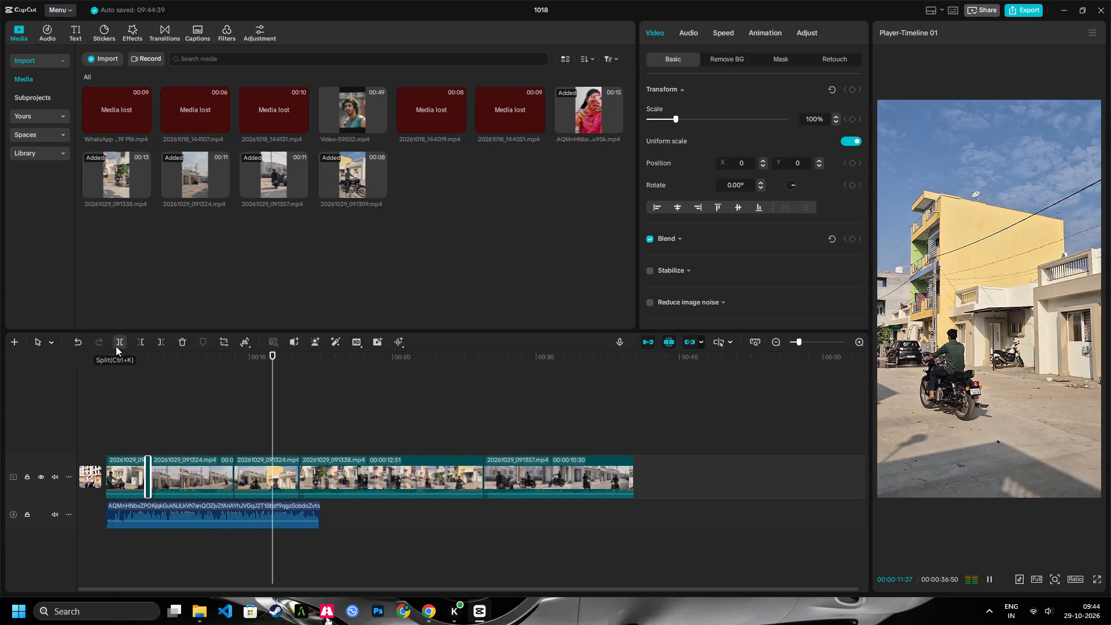
key("space")
key("space")
key("space")
left_click(117, 347)
Split the clip 20261029_091338.mp4 near its start at 00:00:14:24.
key("space")
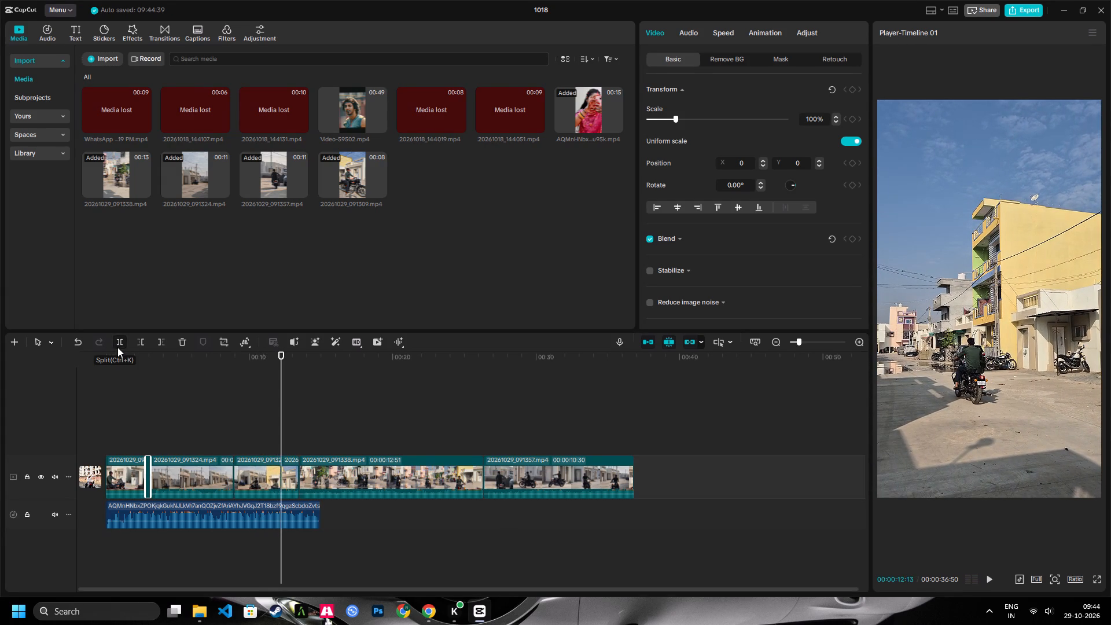
key("space")
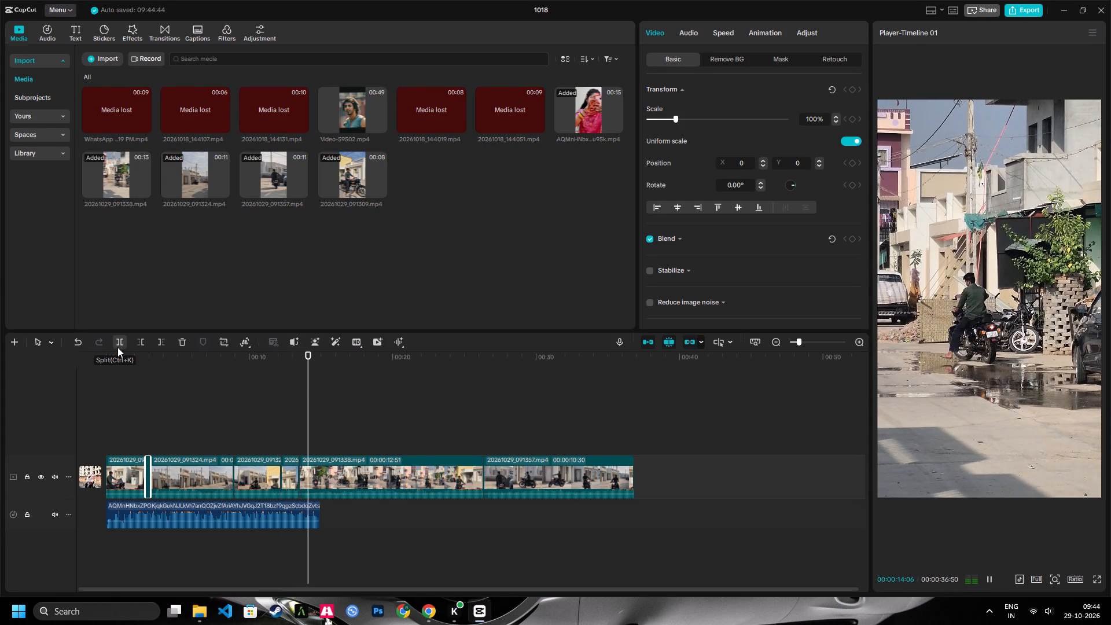
key("space")
key("space")
left_click(117, 347)
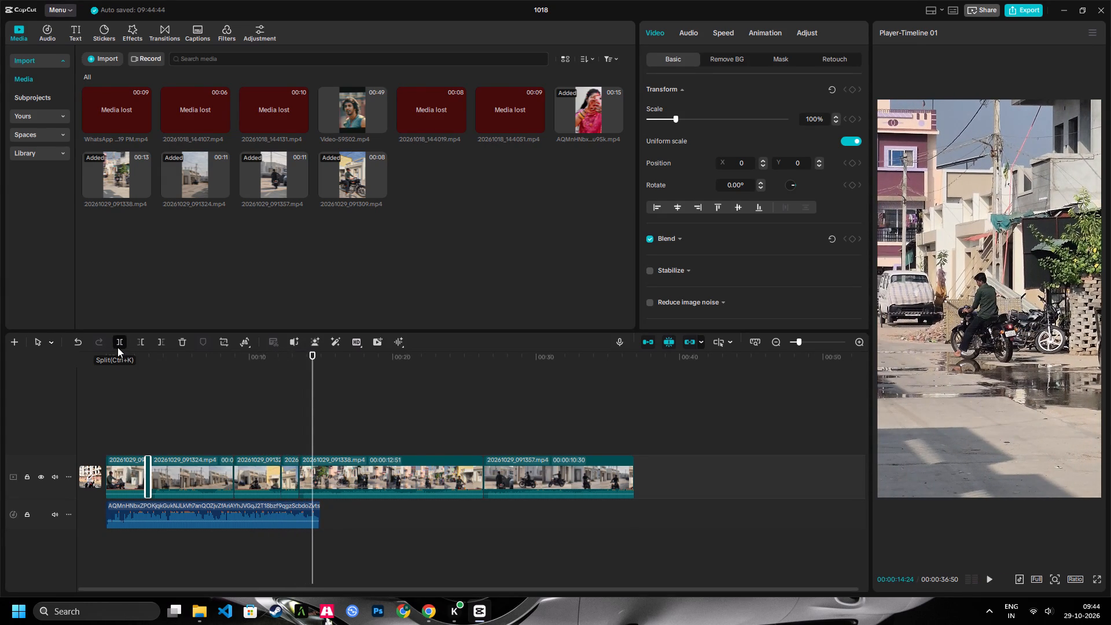
Split the long remaining part of 20261029_091338.mp4 at 00:00:22:42.
key("space")
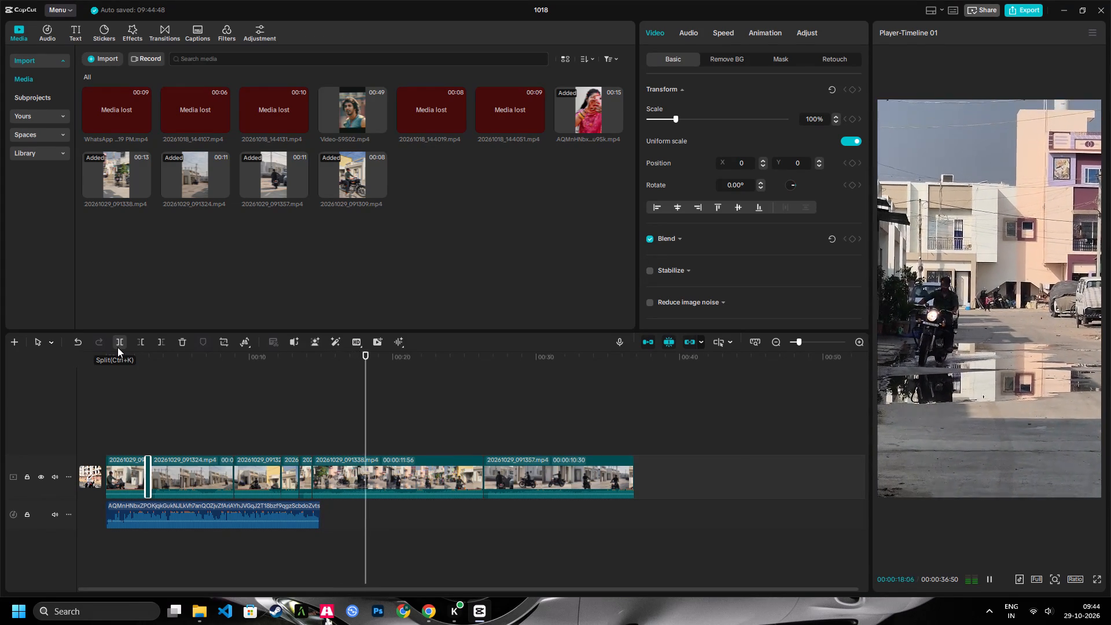
key("space")
key("space")
key("space")
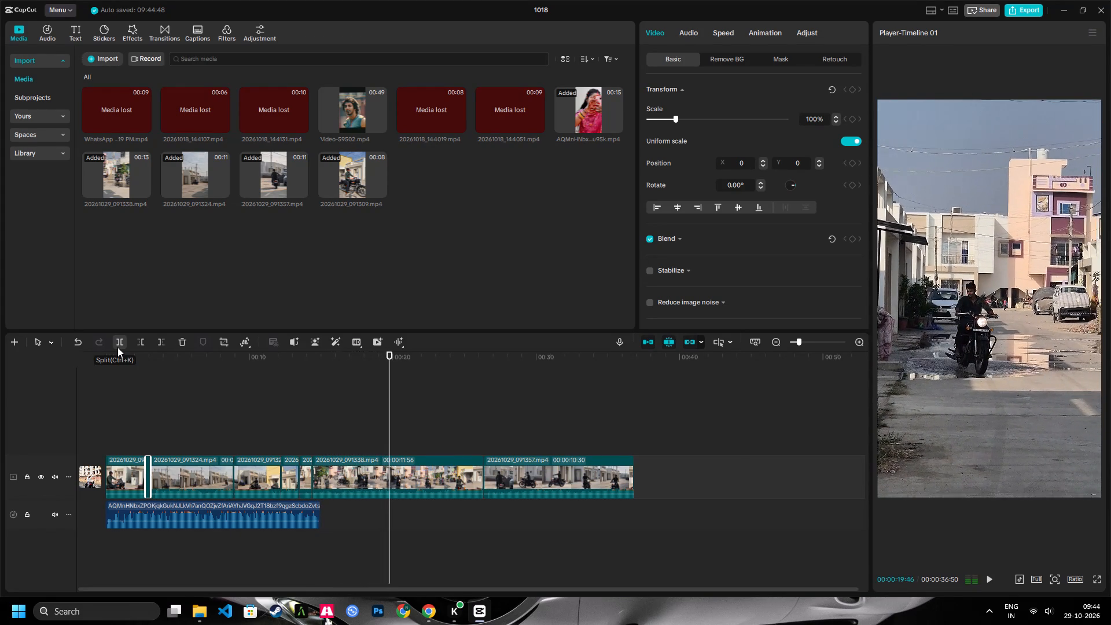
key("space")
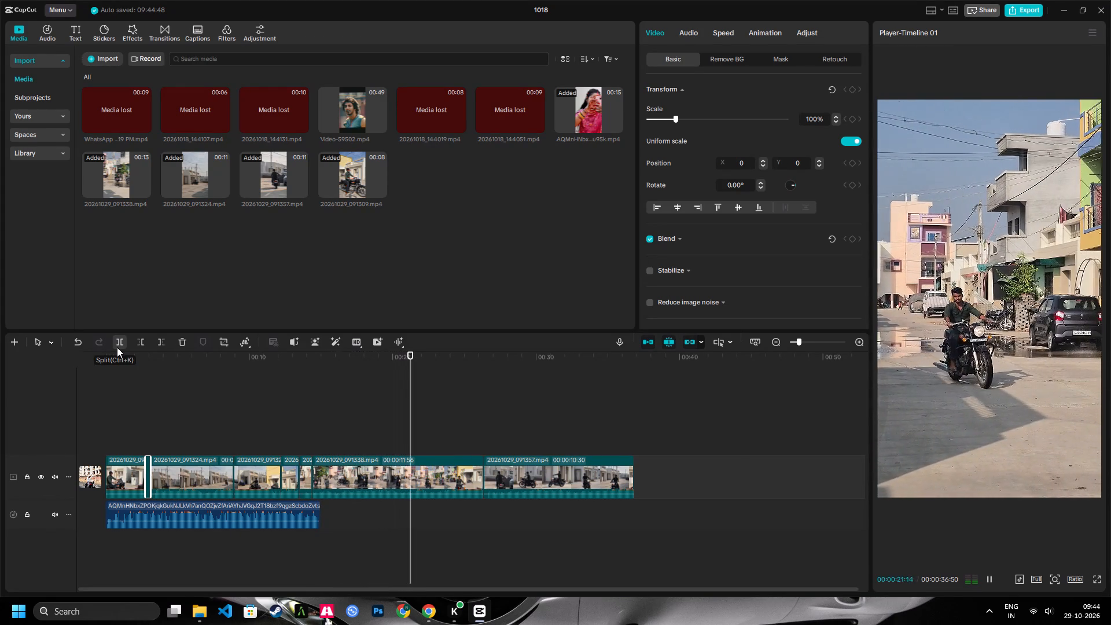
key("space")
key("space")
key("space")
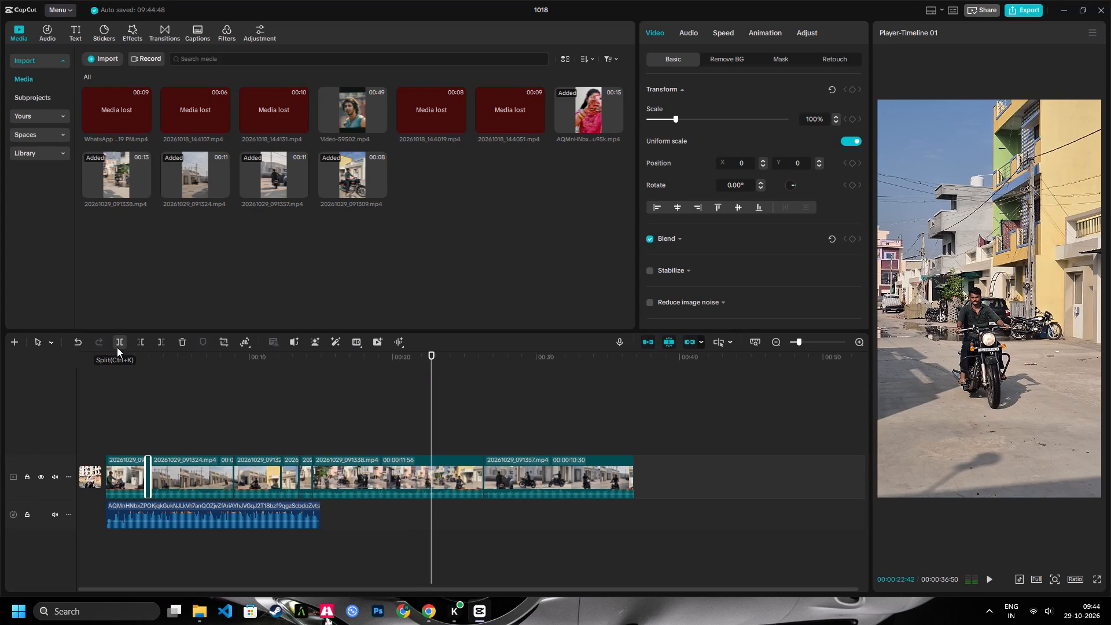
left_click(113, 347)
Trim off the end of the last clip, 20261029_091357.mp4, after 00:00:36:02.
key("space")
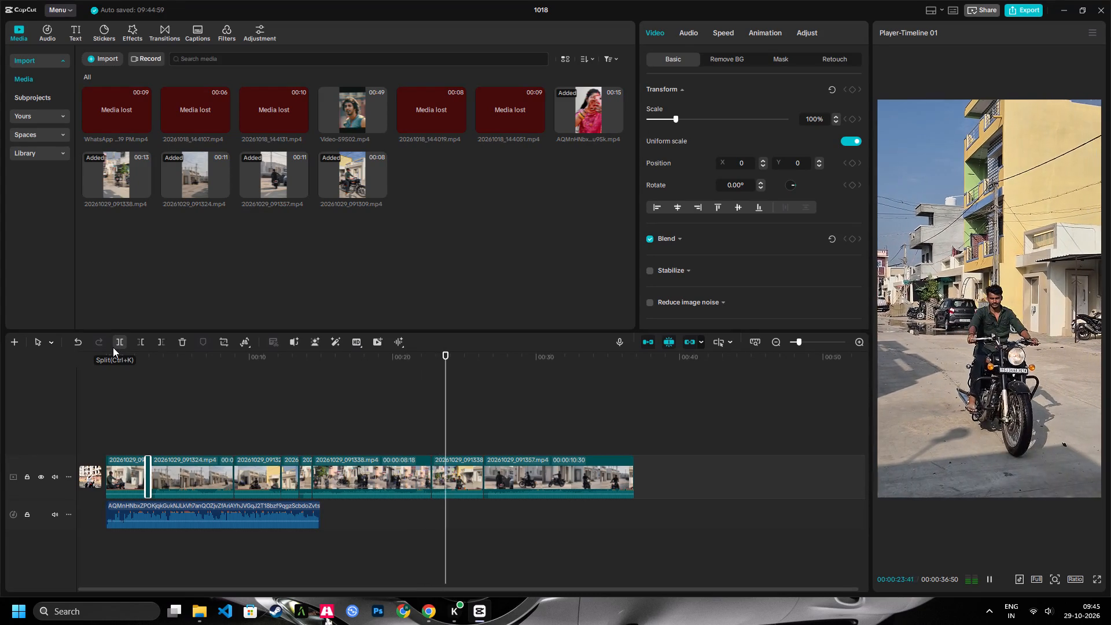
key("space")
key("space")
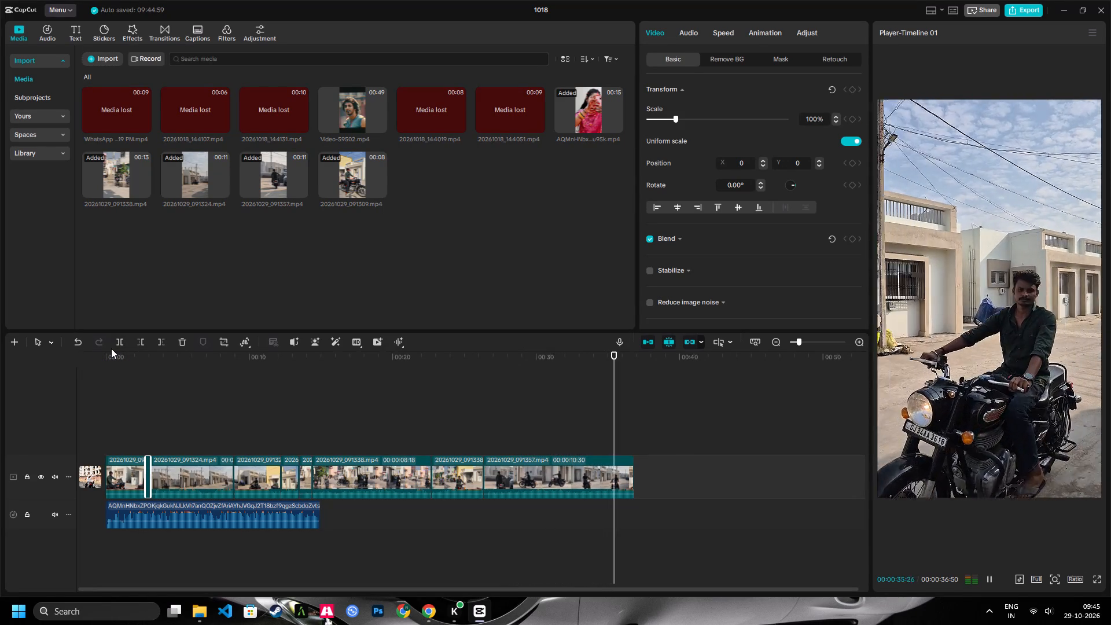
key("space")
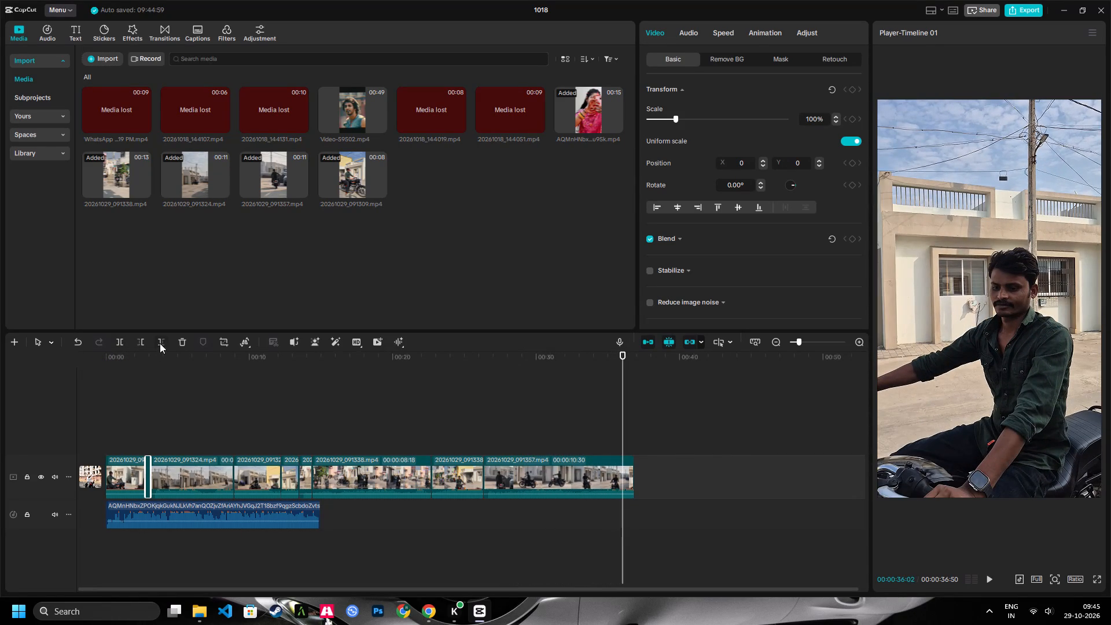
left_click(161, 341)
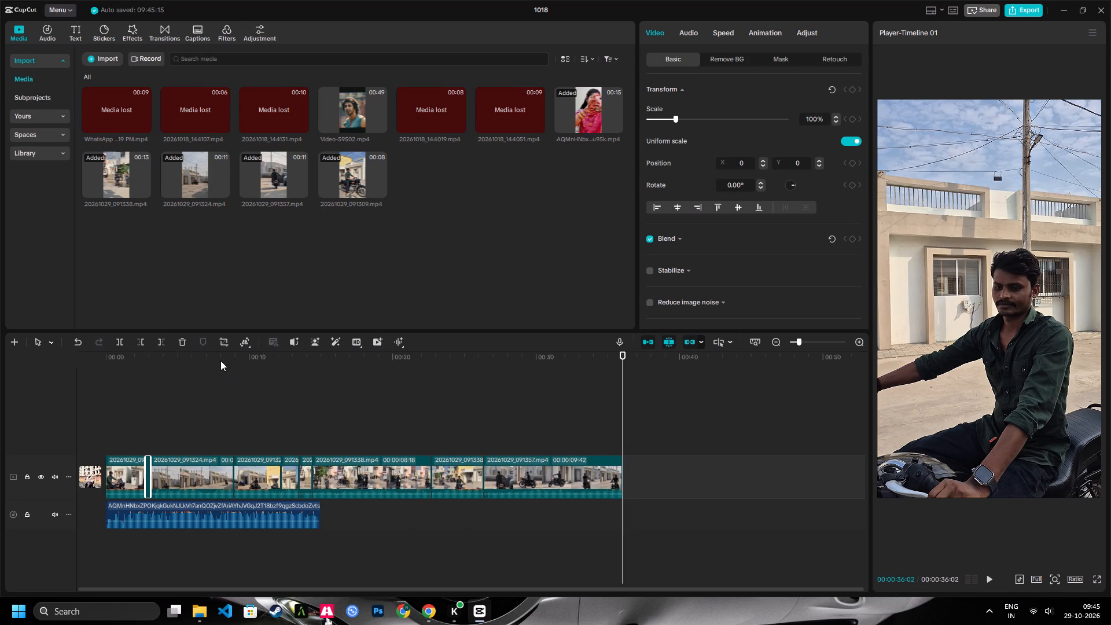
Delete the very short fragment between the first clip and the long 20261029_091324.mp4 clip.
left_click_drag(220, 361, 191, 367)
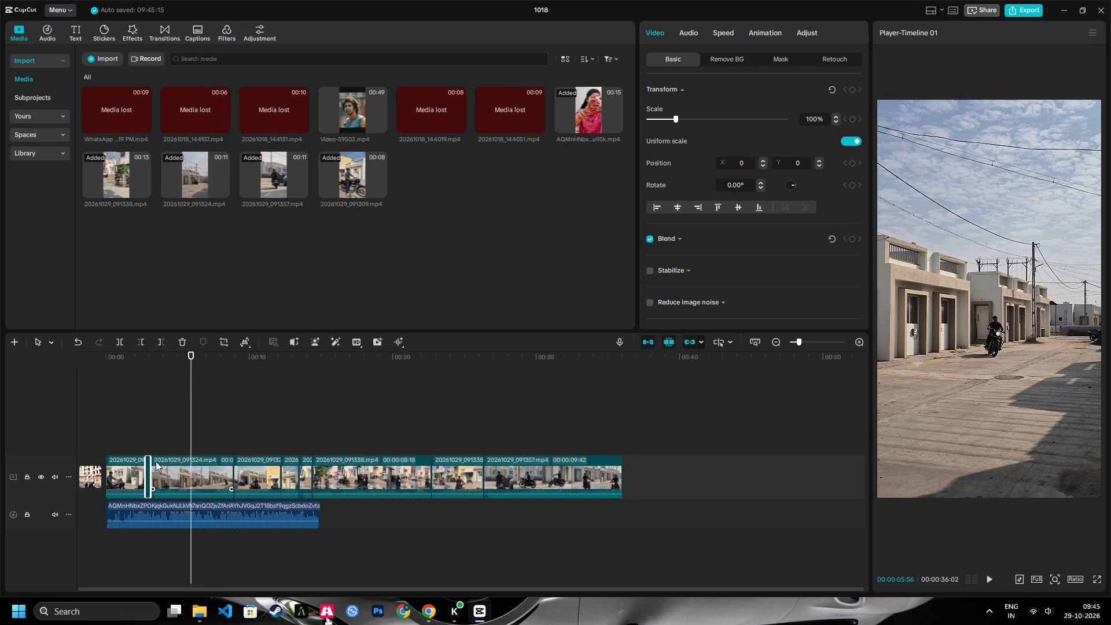
key("Delete")
Move the long first part of 20261029_091324.mp4 to the end of the video track, after 20261029_091357.mp4.
left_click_drag(161, 473, 650, 484)
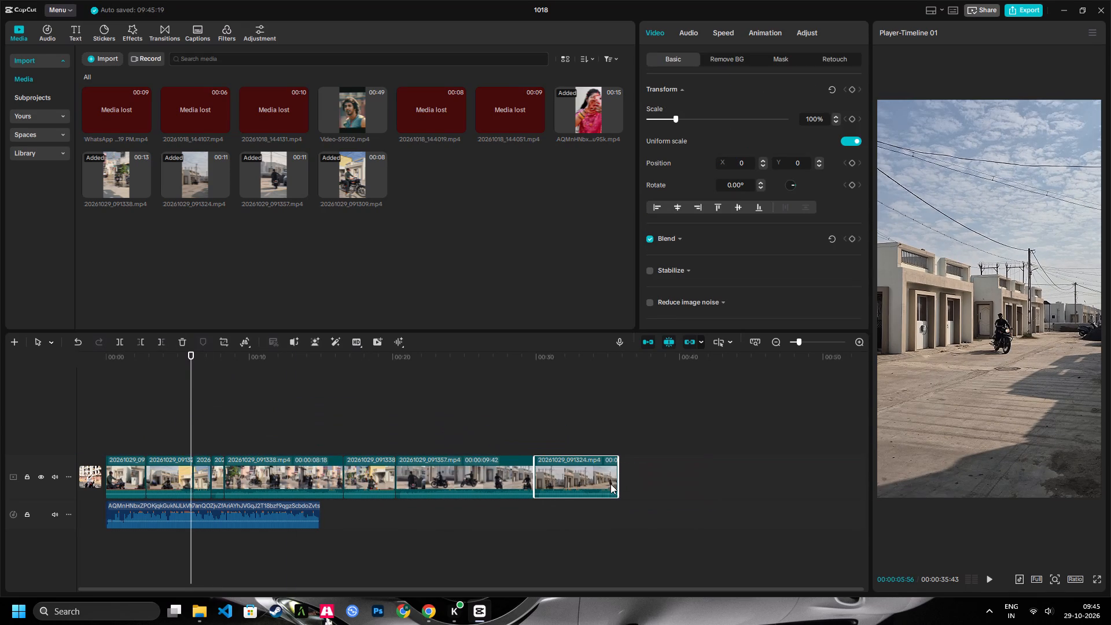
Find the cut point by playback and trim off the end of the second clip, 20261029_091324.mp4, just before 00:00:05.
left_click(158, 354)
key("space")
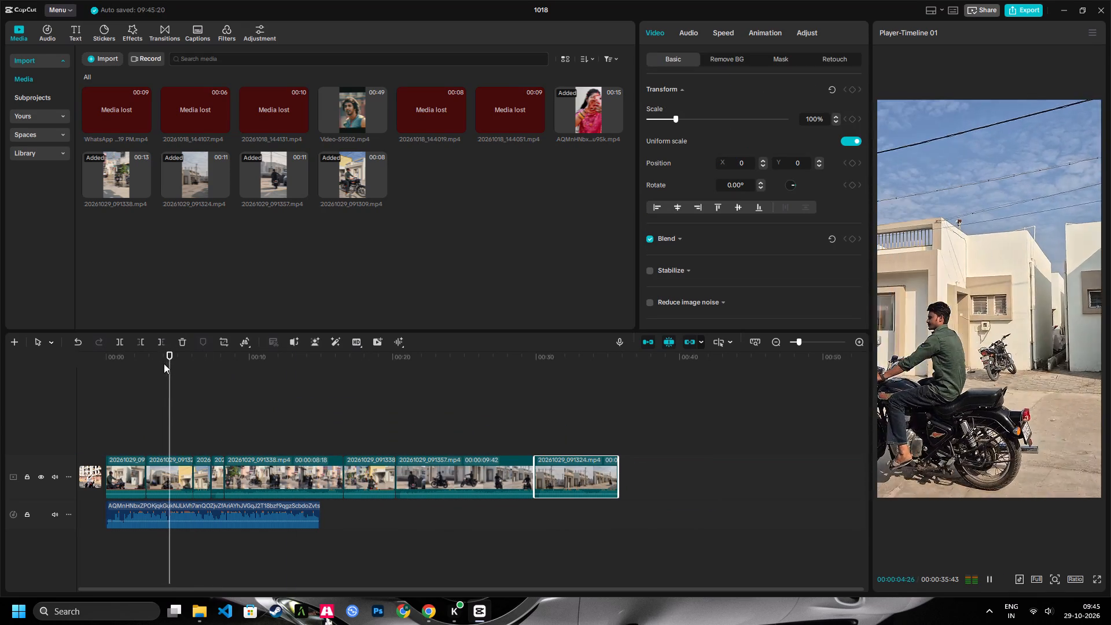
key("space")
key("space")
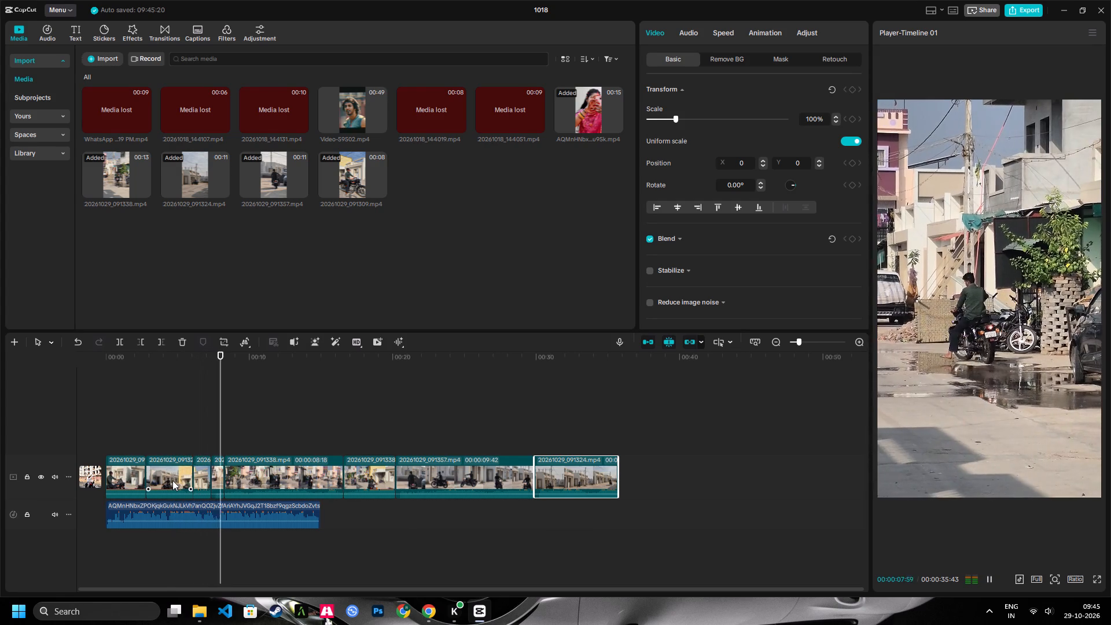
key("space")
left_click(145, 362)
key("space")
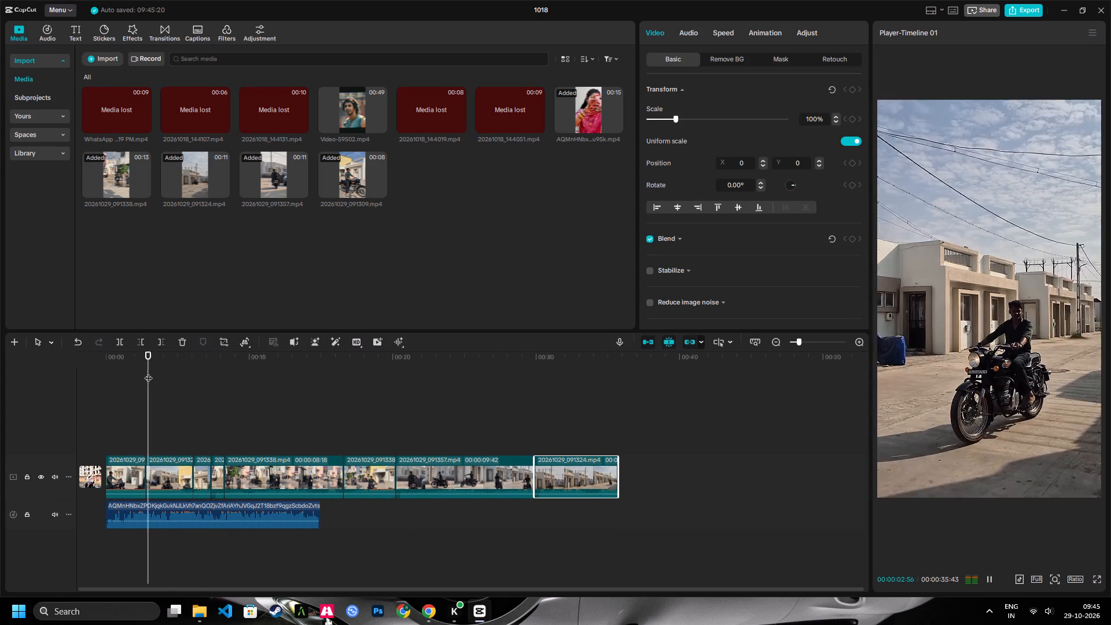
key("space")
key("space")
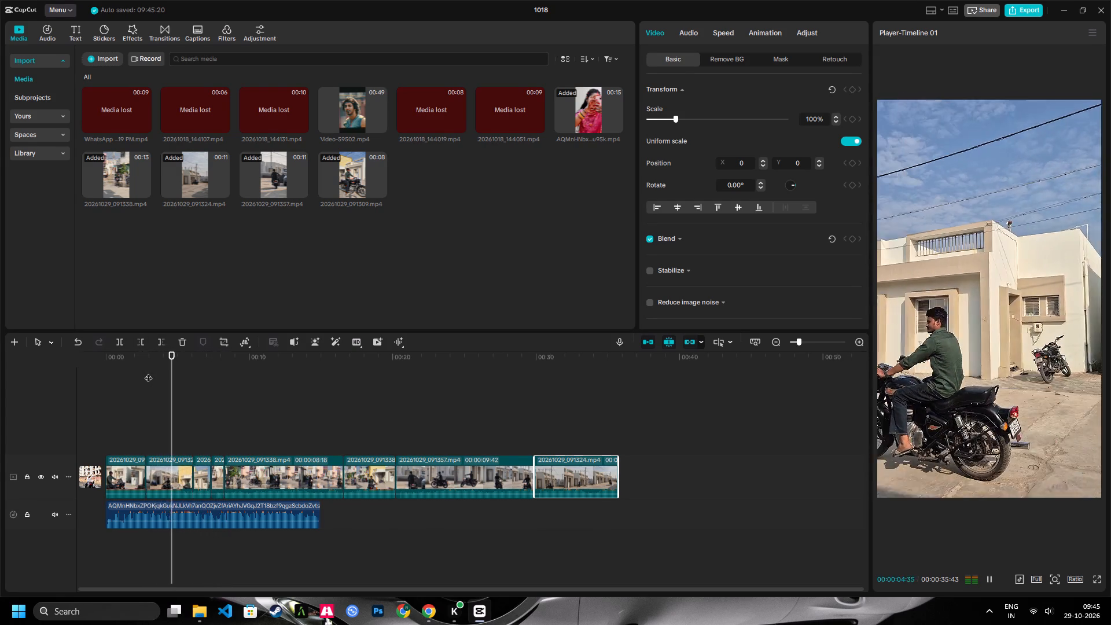
key("space")
key("space")
key("space")
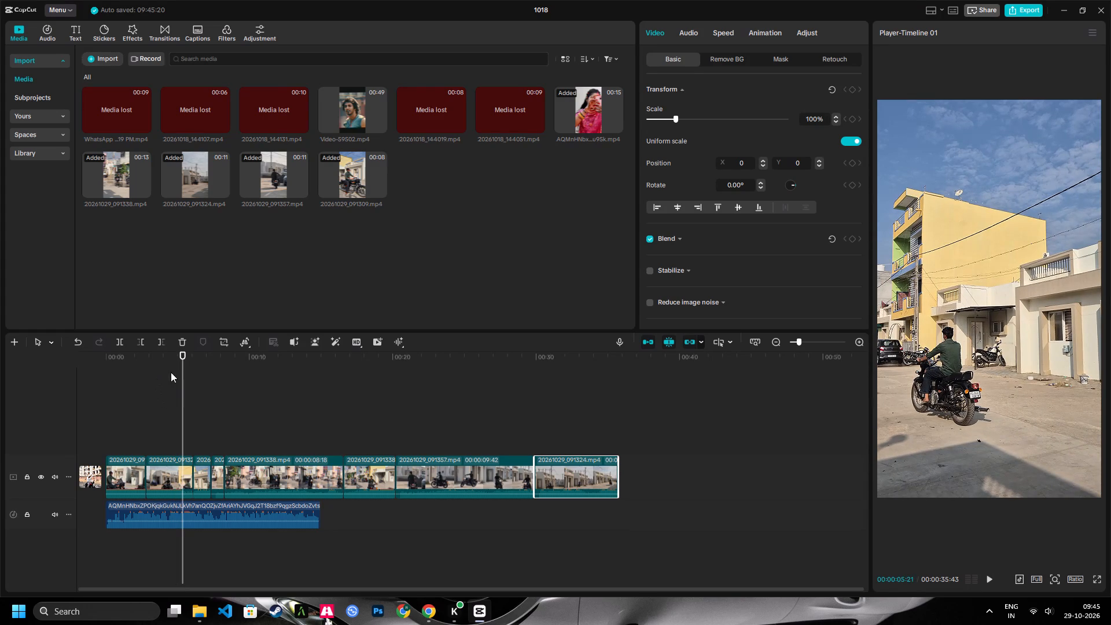
left_click(154, 363)
key("space")
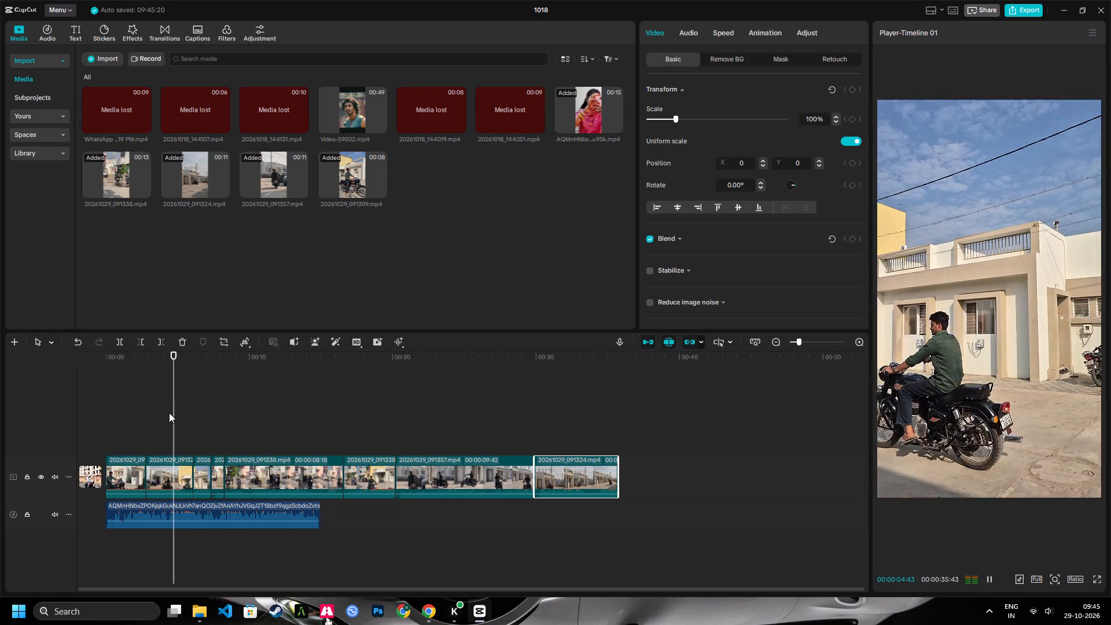
key("space")
left_click(168, 464)
left_click(160, 342)
Play past the new cut and delete the short leftover piece of 20261029_091324.mp4 directly after the trimmed second clip.
key("space")
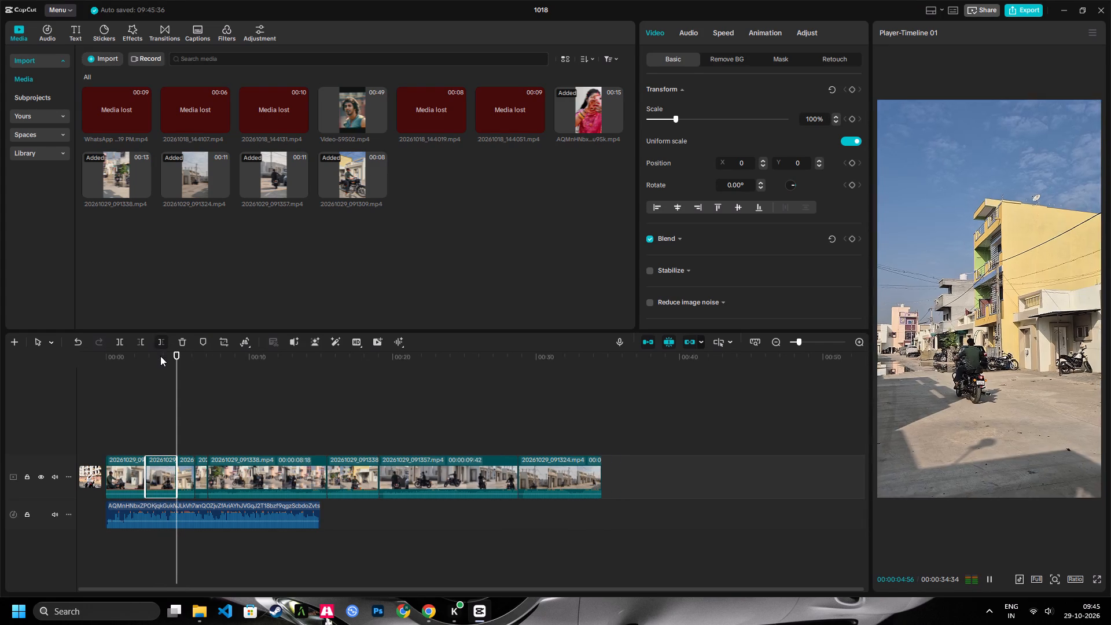
key("space")
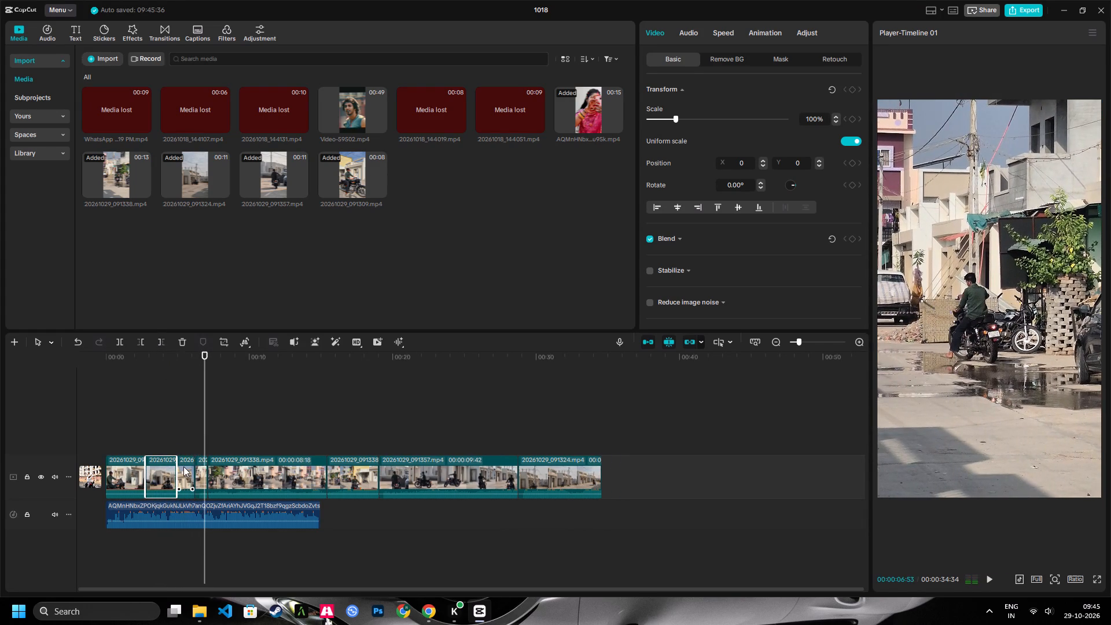
left_click(183, 467)
key("Delete")
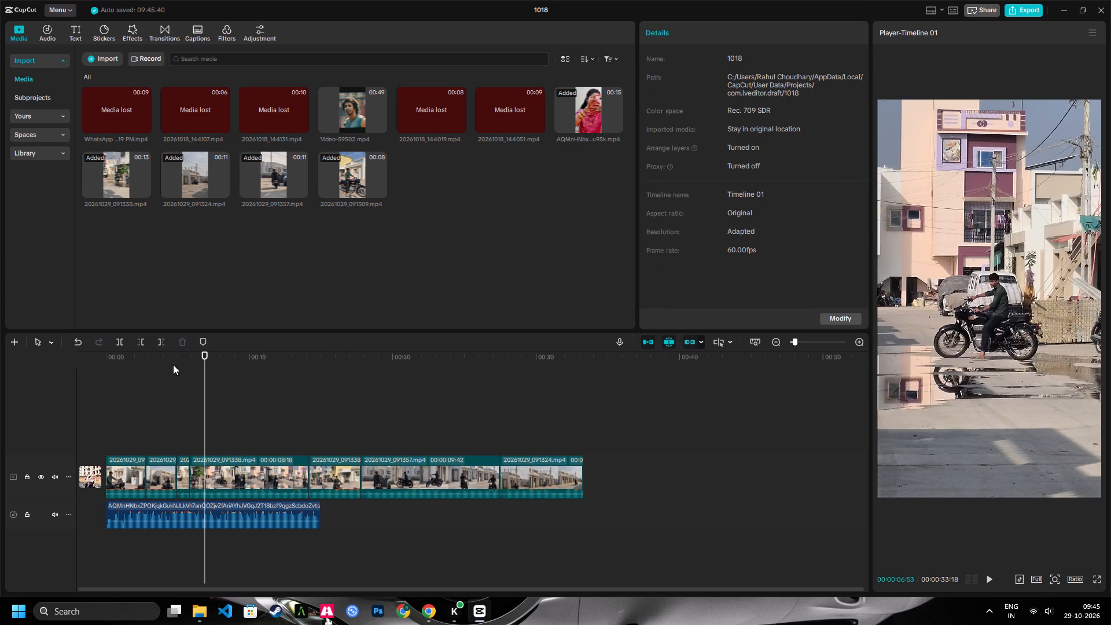
Play back the sequence from about 00:00:04:40 through the 20261029_091338.mp4 clips into 20261029_091357.mp4 to check the cuts.
left_click(173, 365)
key("space")
key("space")
left_click(172, 365)
key("space")
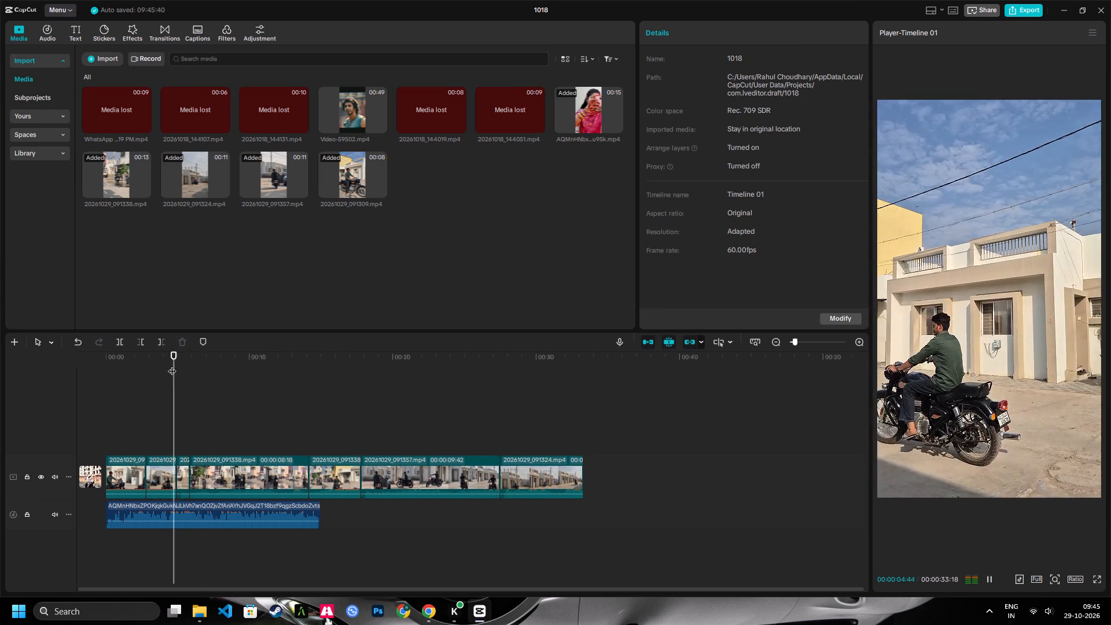
key("space")
key("space")
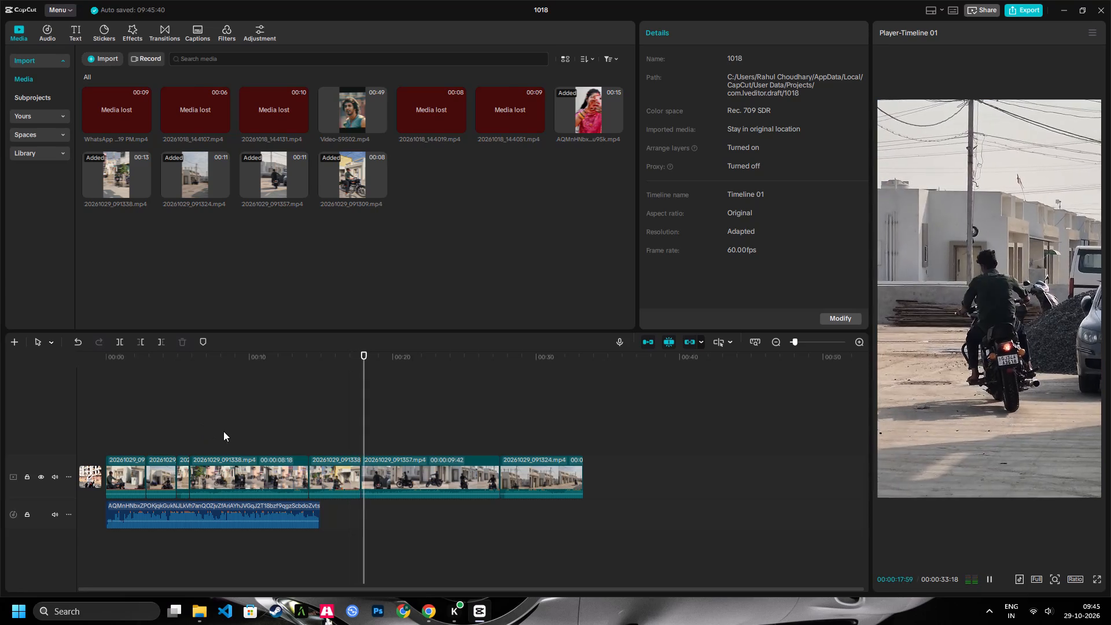
key("space")
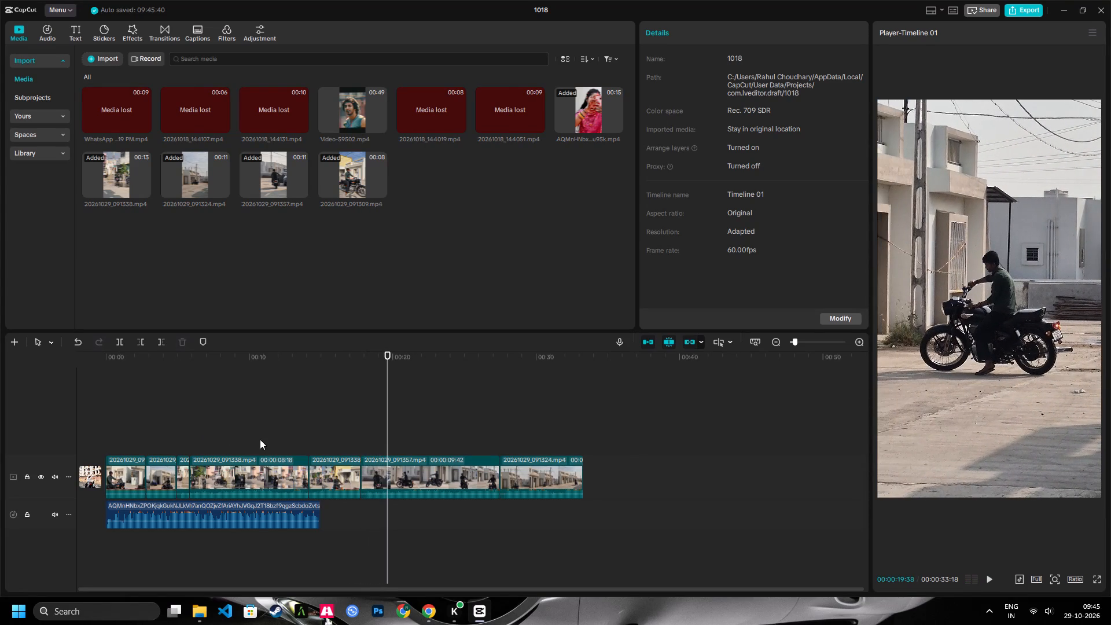
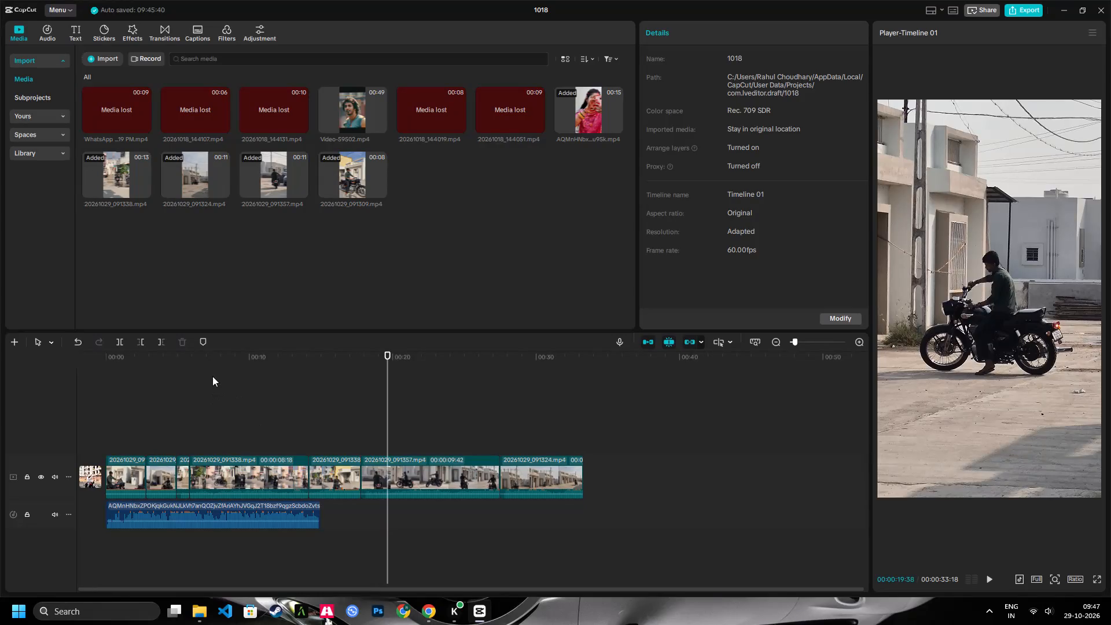
Play back the sequence from the start to about 00:00:14:13 to check the cuts and the first long 20261029_091338.mp4 clip.
left_click_drag(210, 359, 0, 369)
key("space")
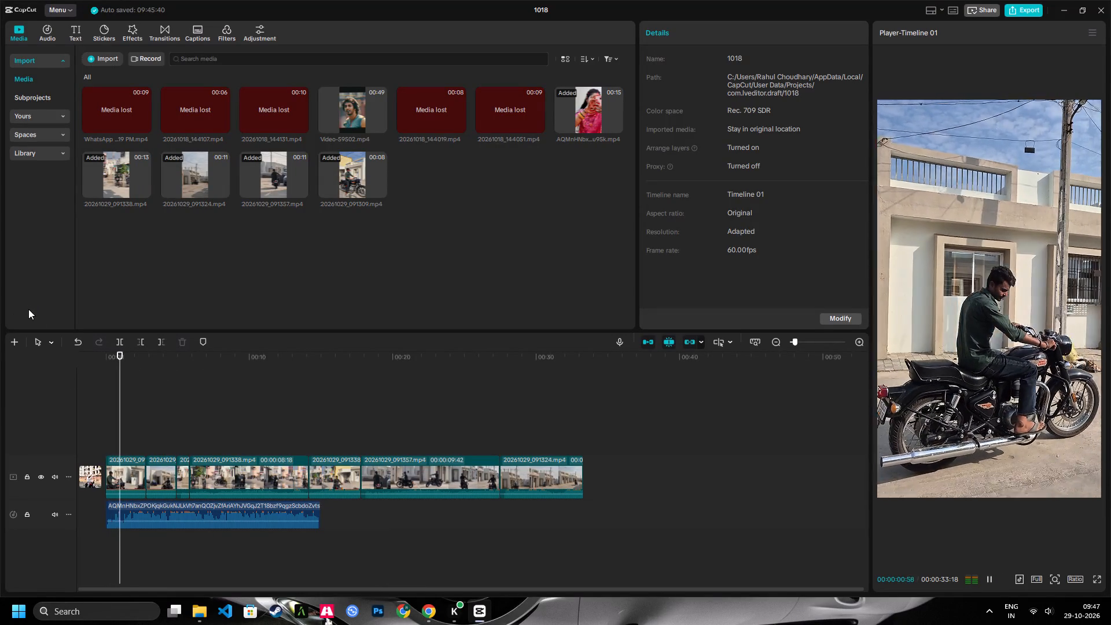
key("space")
key("space")
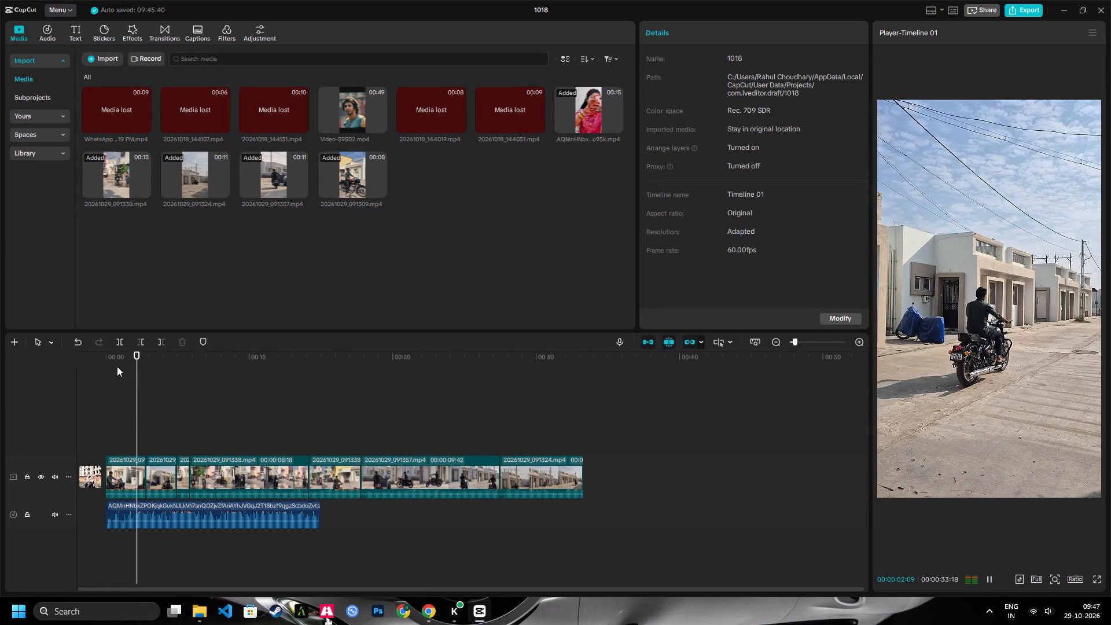
key("space")
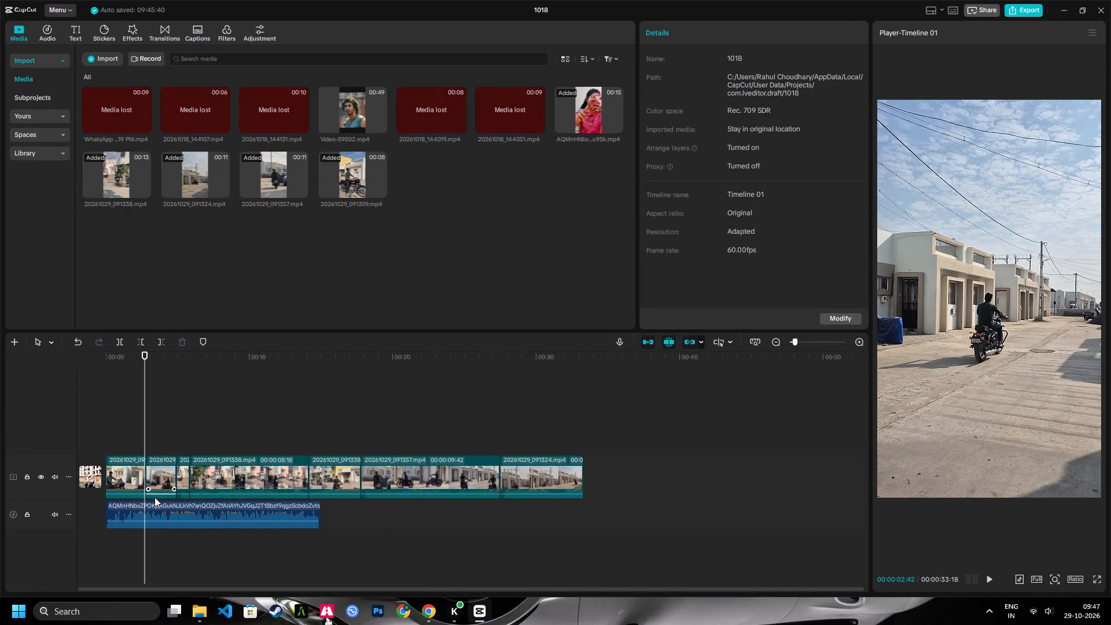
key("space")
key("space")
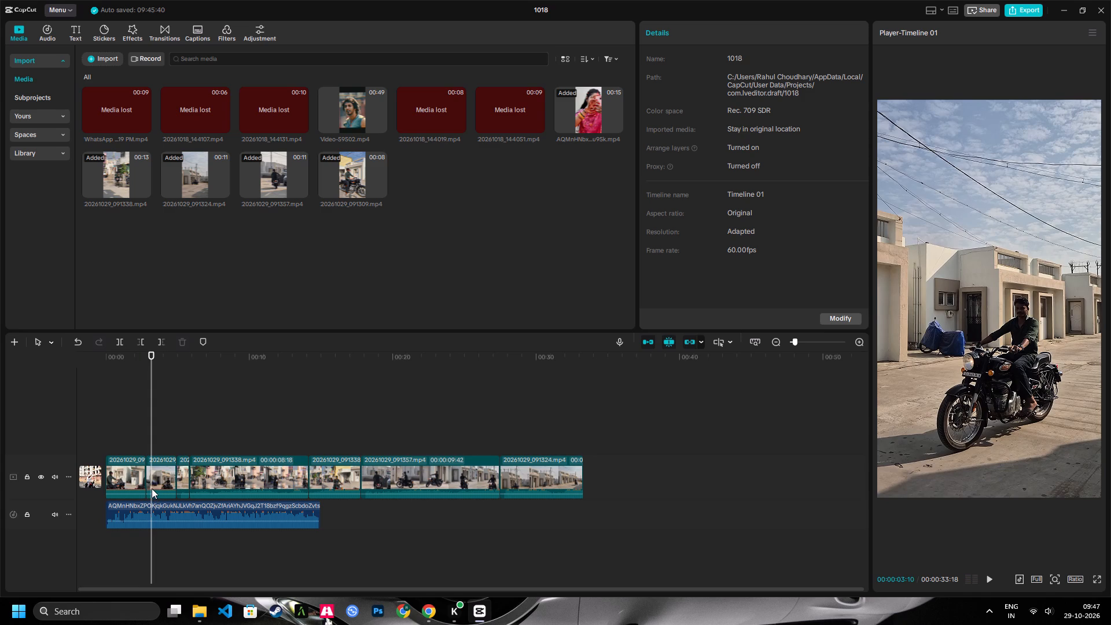
key("space")
key("space")
key("space")
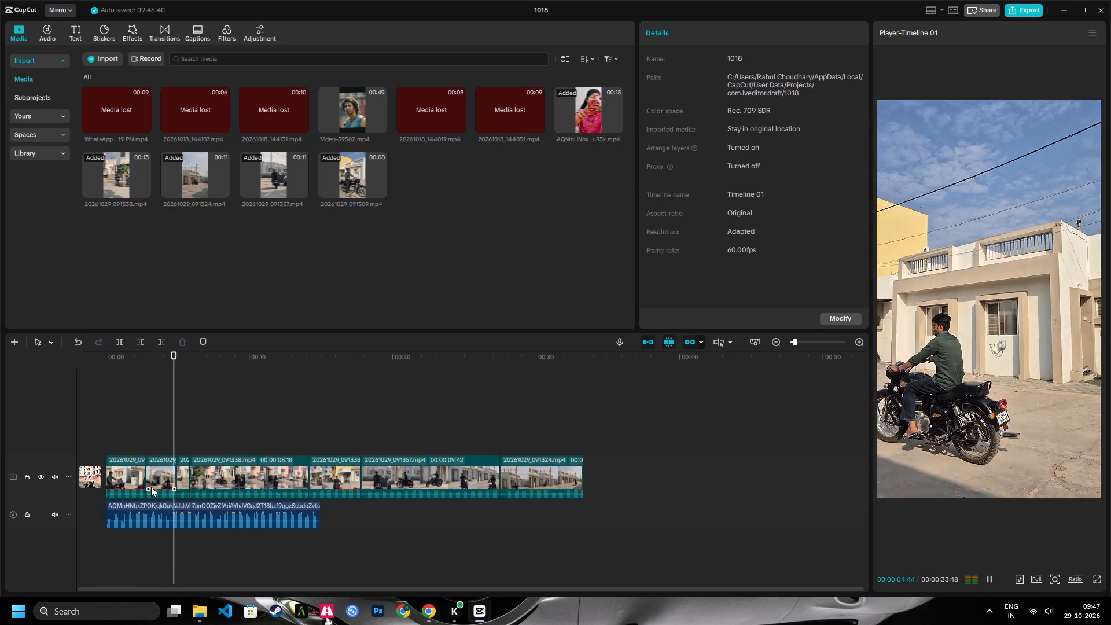
key("space")
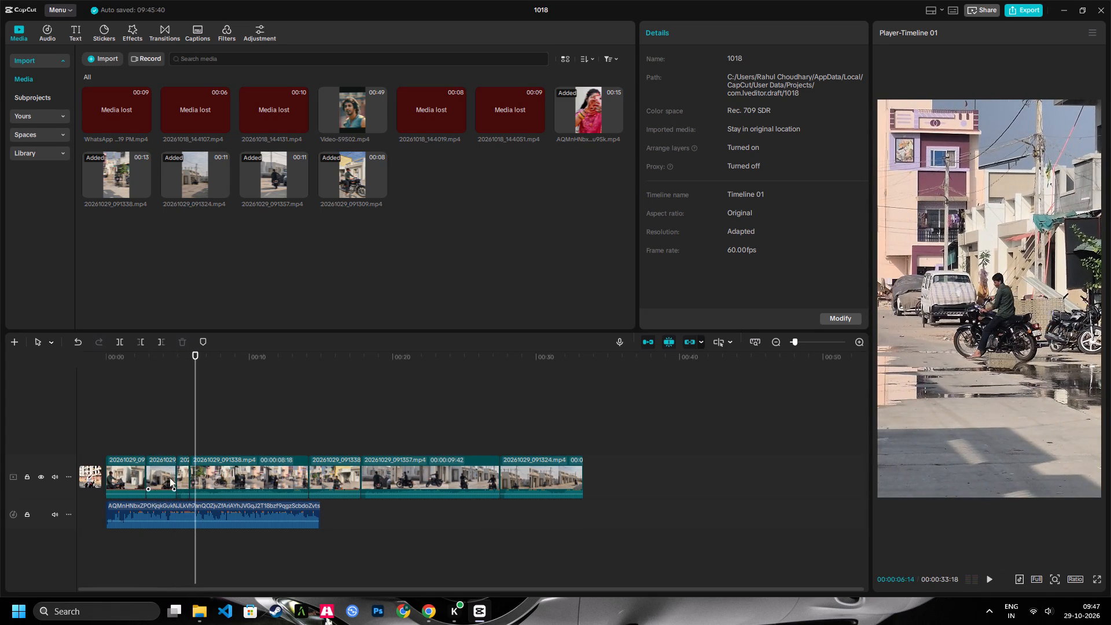
left_click(154, 359)
key("space")
left_click(189, 367)
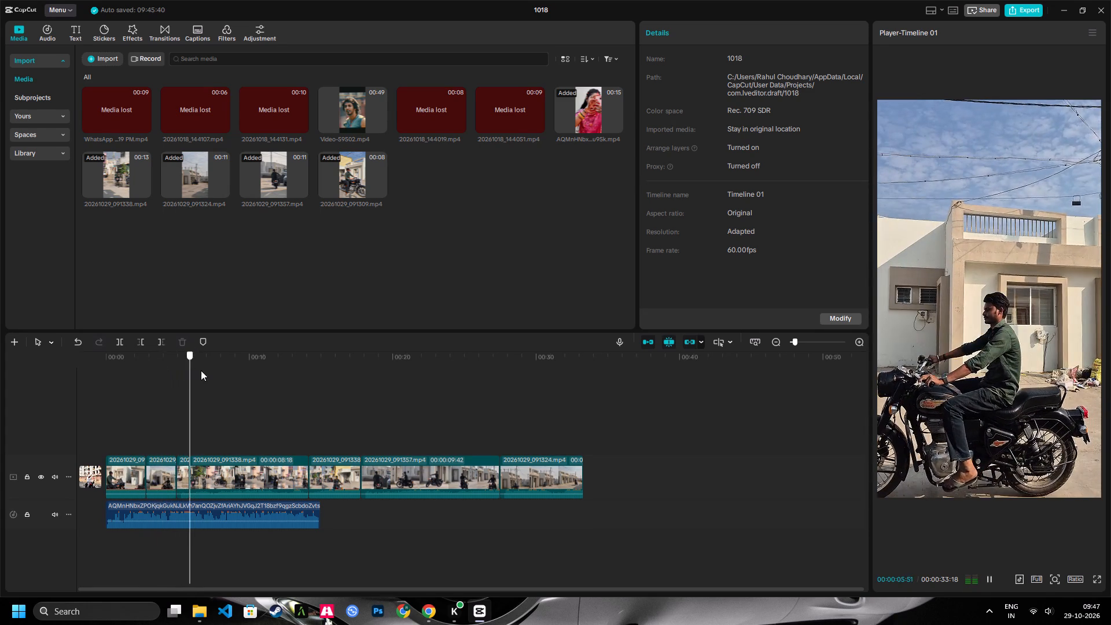
left_click(201, 370)
key("space")
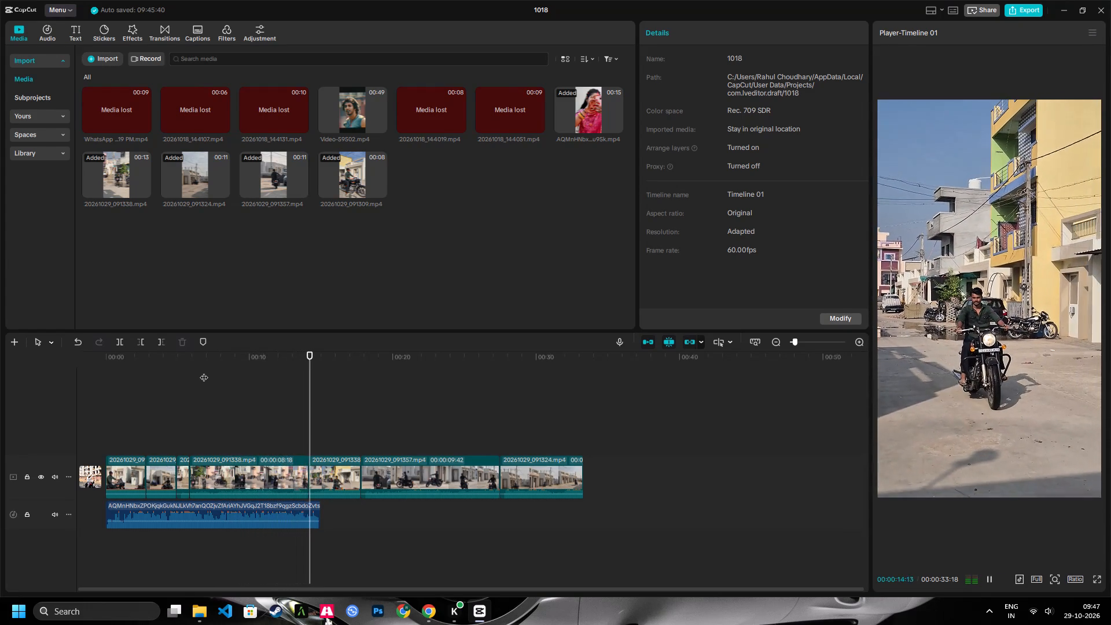
key("space")
Find the cut point by playback and split the long 20261029_091338.mp4 clip at 00:00:09:17.
left_click(214, 366)
key("space")
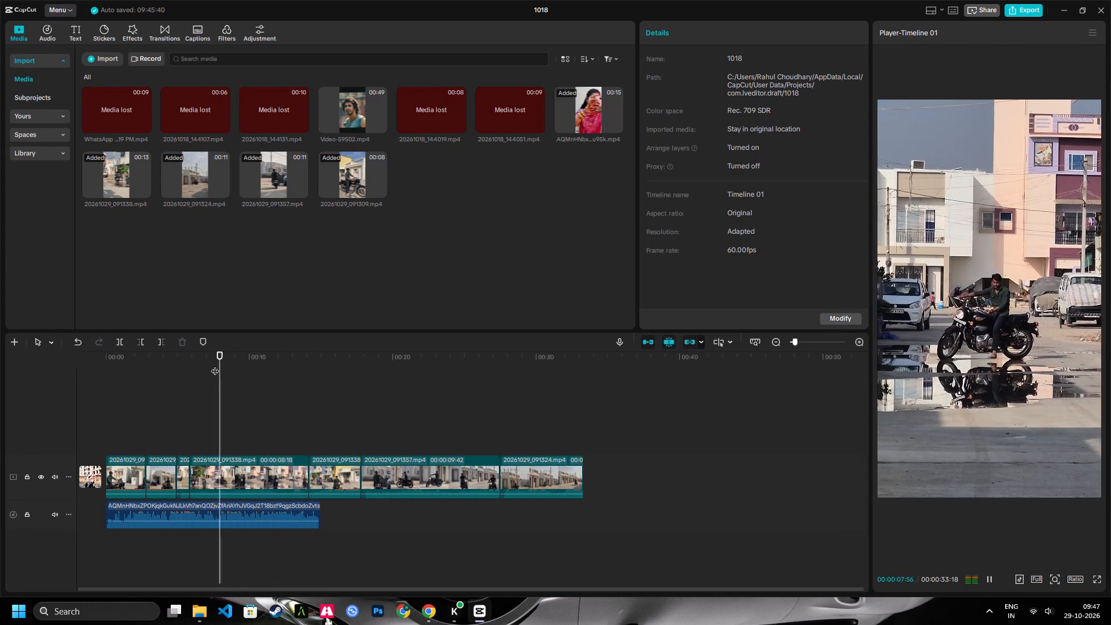
key("space")
key("space")
key("space")
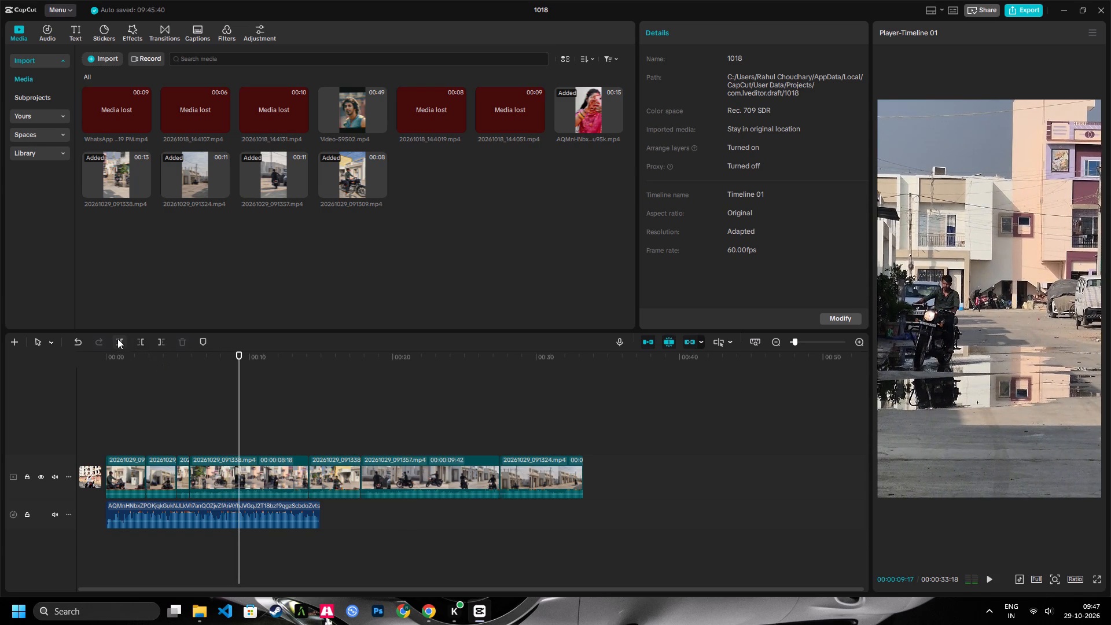
left_click(117, 339)
Play past 00:00:12:55 and trim off the start of the newly split second part of 20261029_091338.mp4, keeping only its short tail.
key("space")
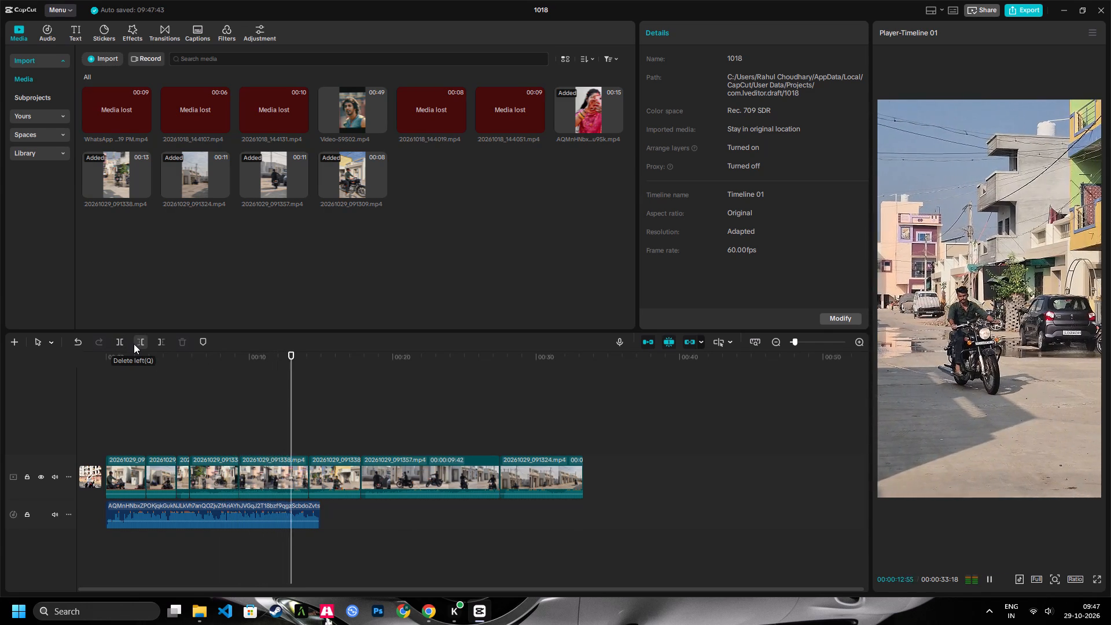
key("space")
key("space")
key("space")
left_click(144, 345)
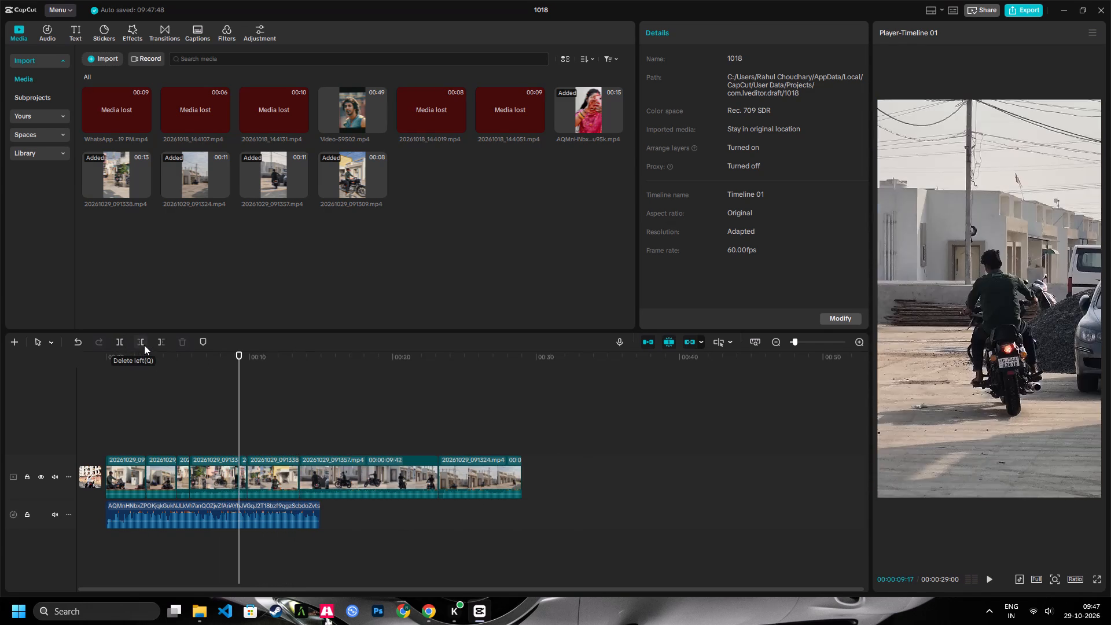
Play on and trim off the end of the last 20261029_091338.mp4 clip at 00:00:13:16.
key("space")
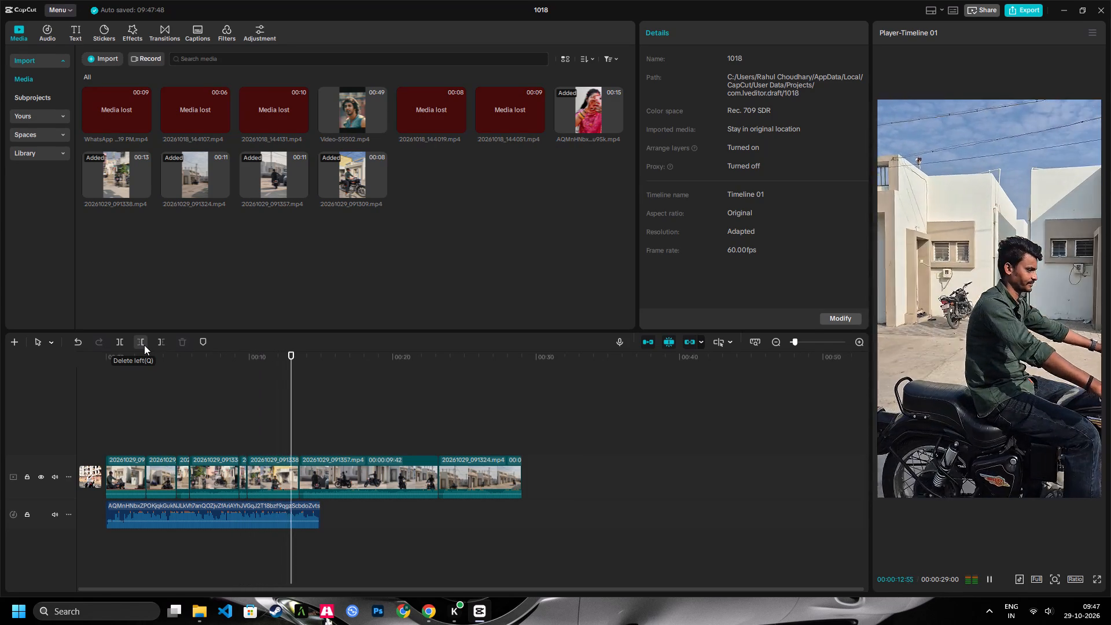
key("space")
left_click(164, 343)
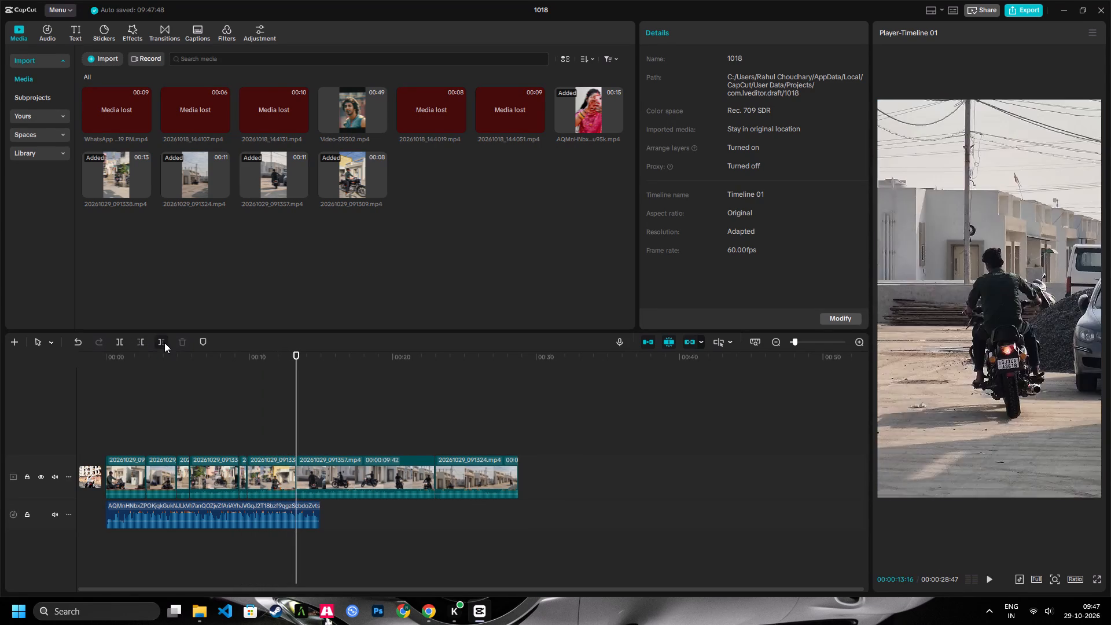
Find the start point by playback and trim off the beginning of 20261029_091357.mp4 up to 00:00:14:39.
key("space")
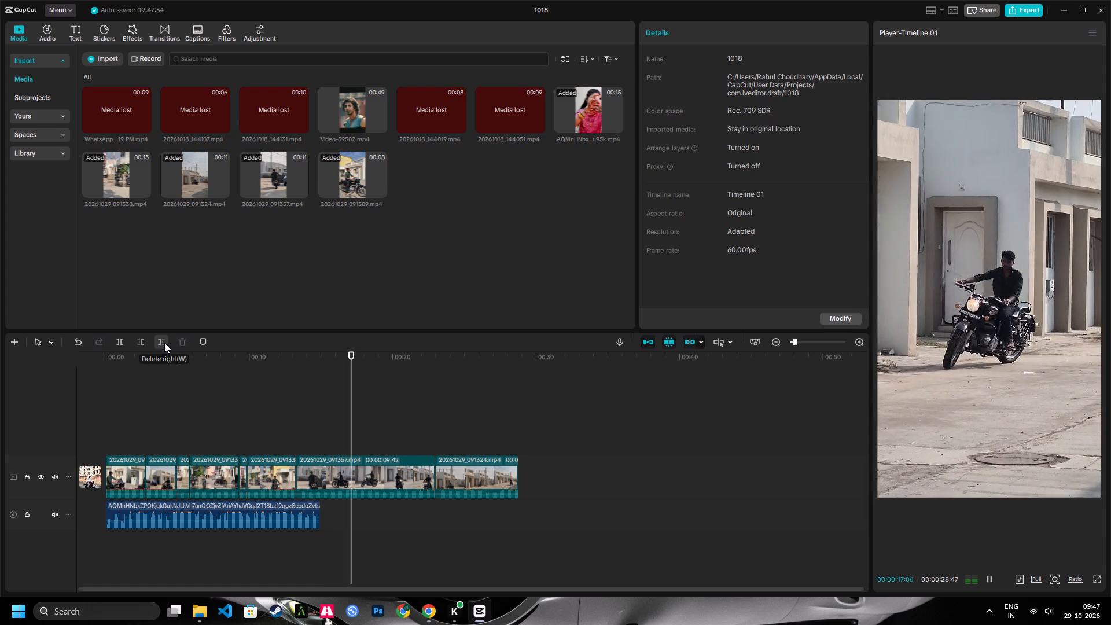
key("space")
left_click(305, 365)
key("space")
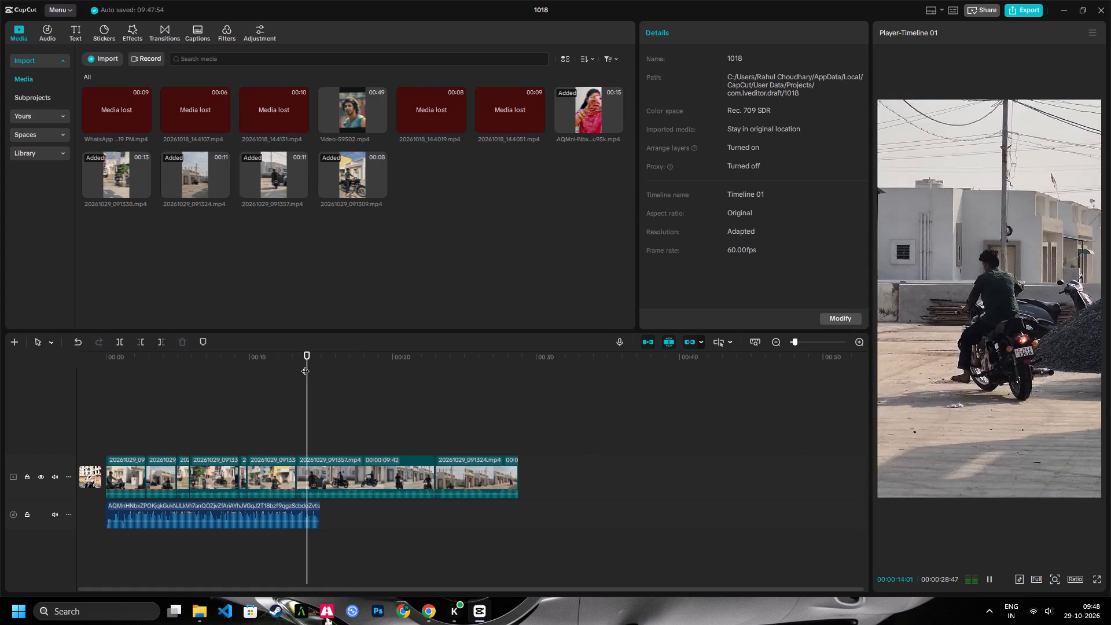
key("space")
key("space")
key("space")
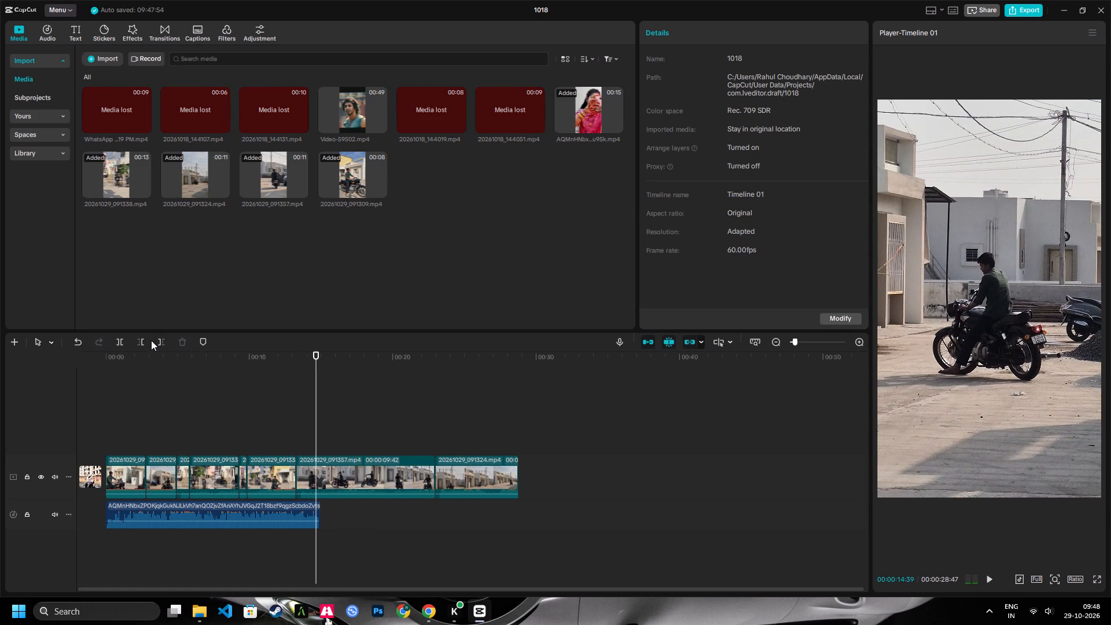
left_click(145, 340)
Find the end point by playback and trim off the end of 20261029_091357.mp4 at 00:00:20:25.
key("space")
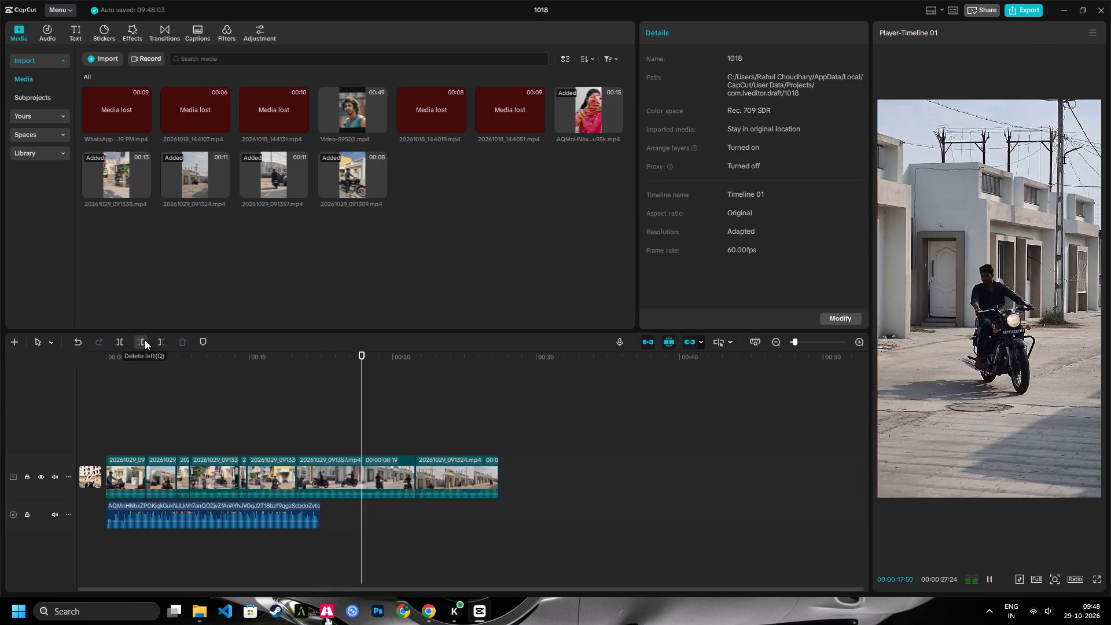
key("space")
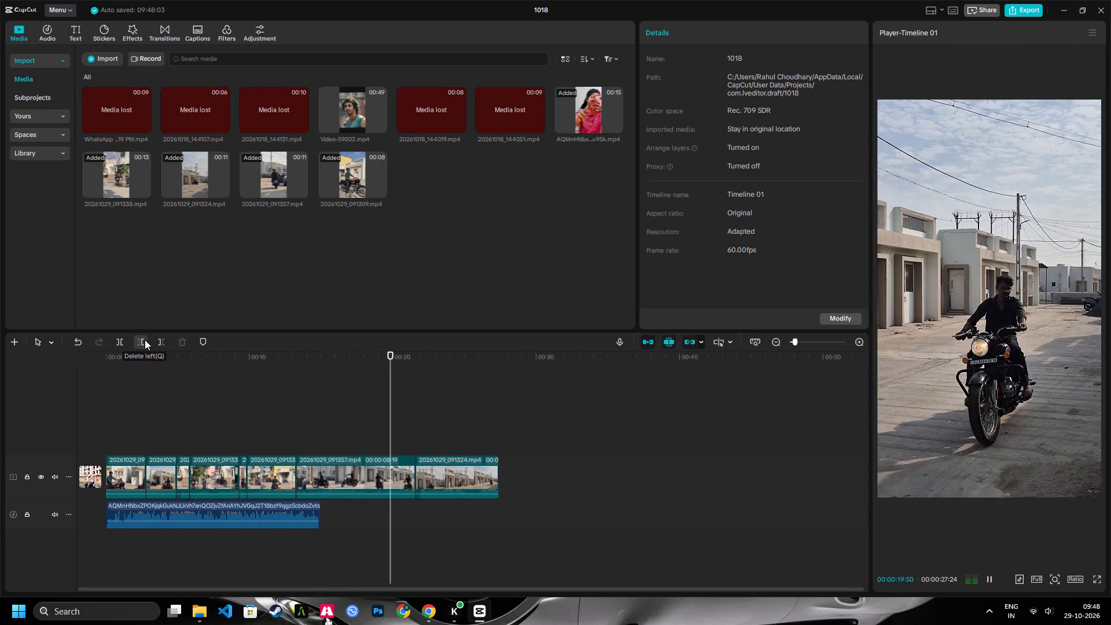
key("space")
key("space")
key("space")
key("space")
left_click(158, 341)
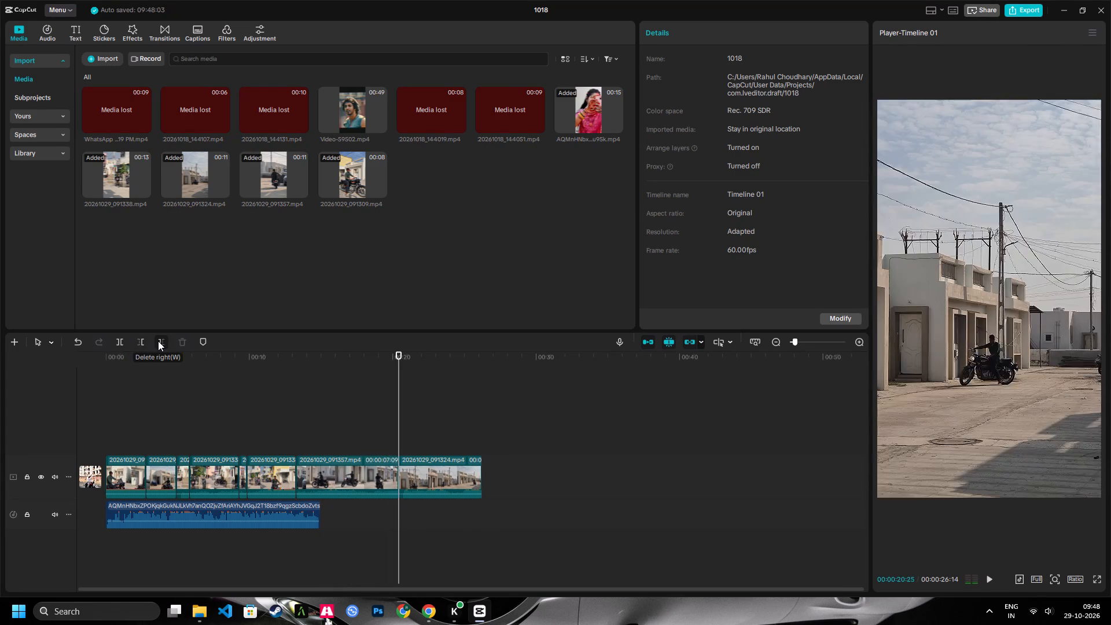
Play past the new cut and delete the 20261029_091324.mp4 clip at the end of the video track.
key("space")
key("space")
left_click(449, 479)
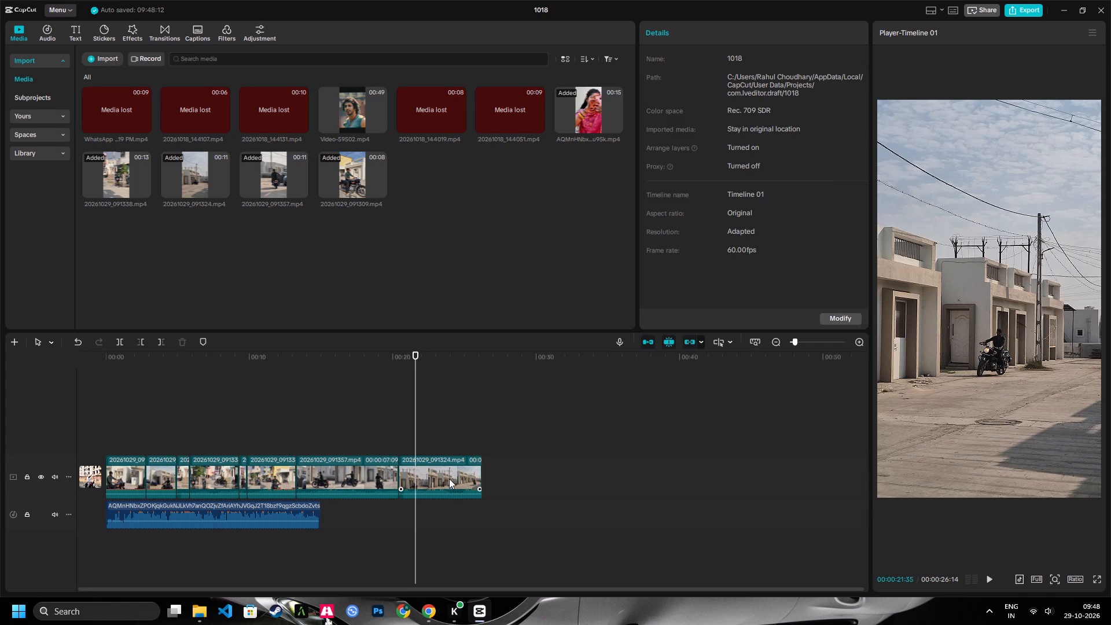
key("Delete")
Play back the shortened sequence from the start to about 00:00:06:15 to check the first clips against the audio.
key("shift+z")
key("space")
left_click_drag(330, 355, 0, 368)
key("space")
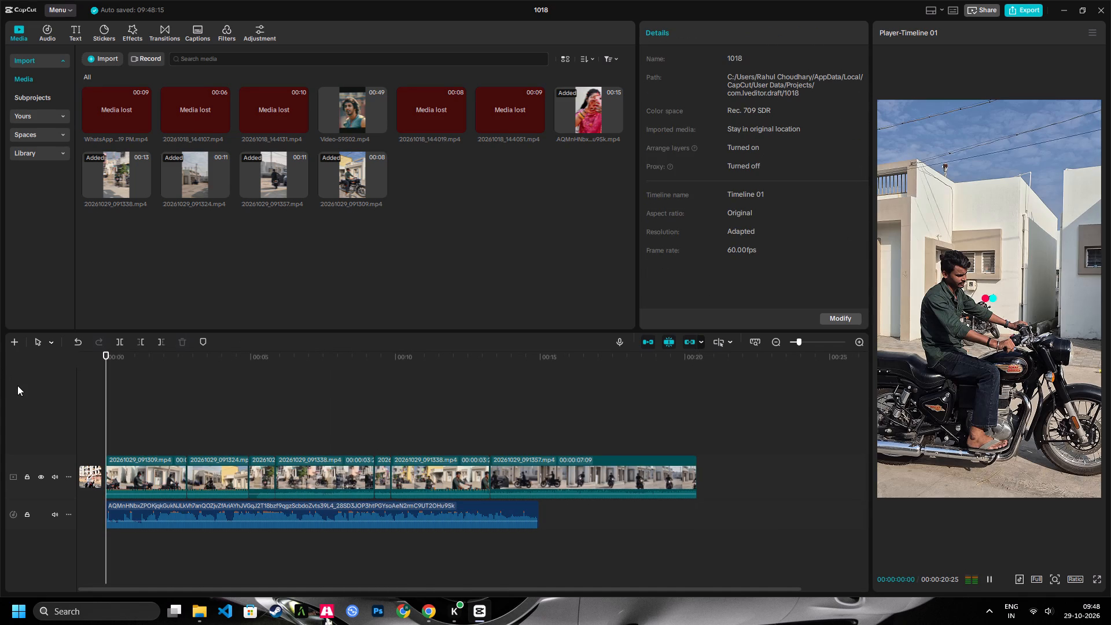
key("space")
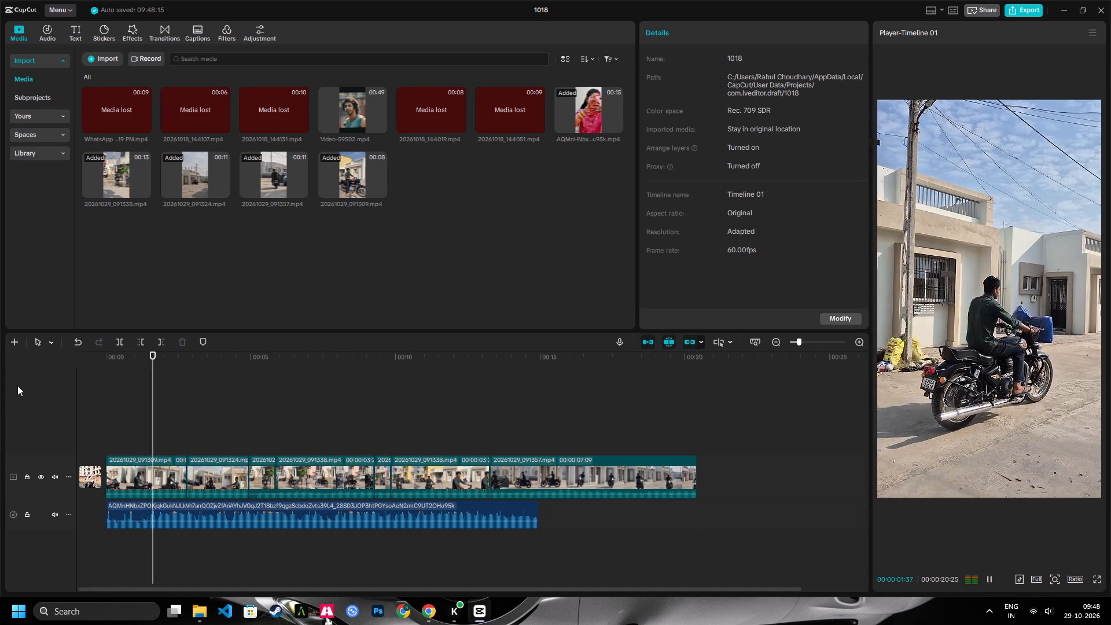
key("space")
key("space")
key("space")
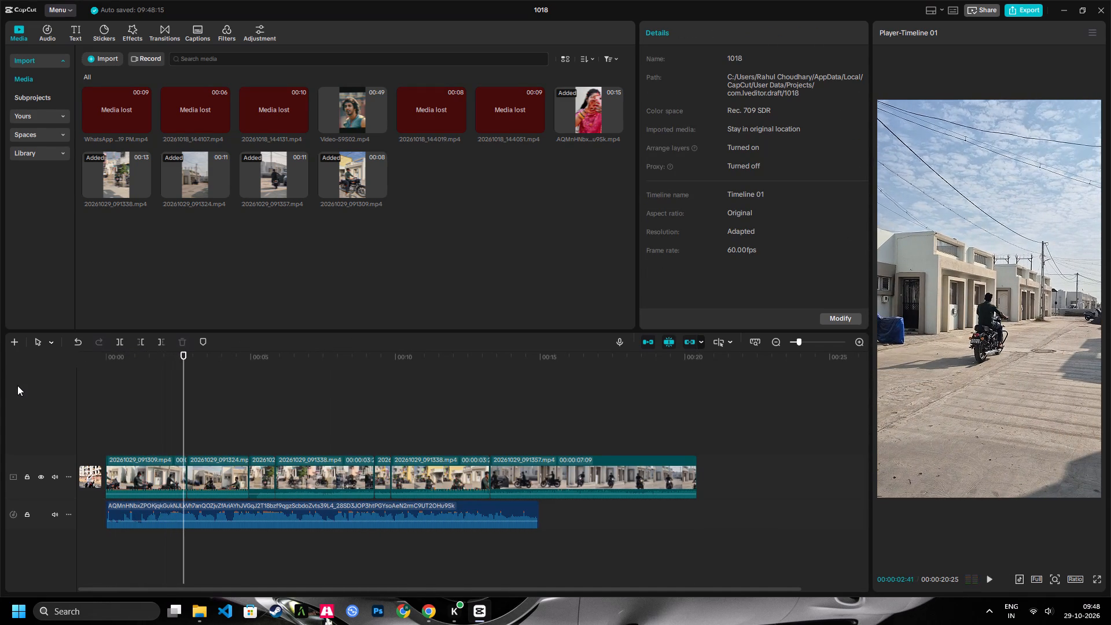
key("space")
key("space")
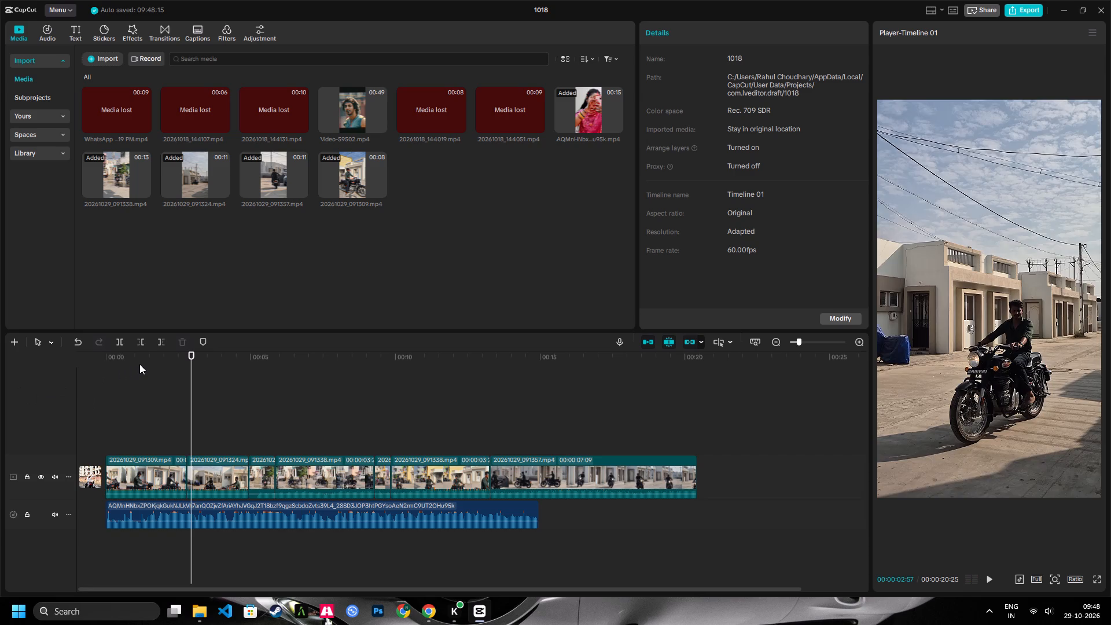
key("space")
key("space")
key("space")
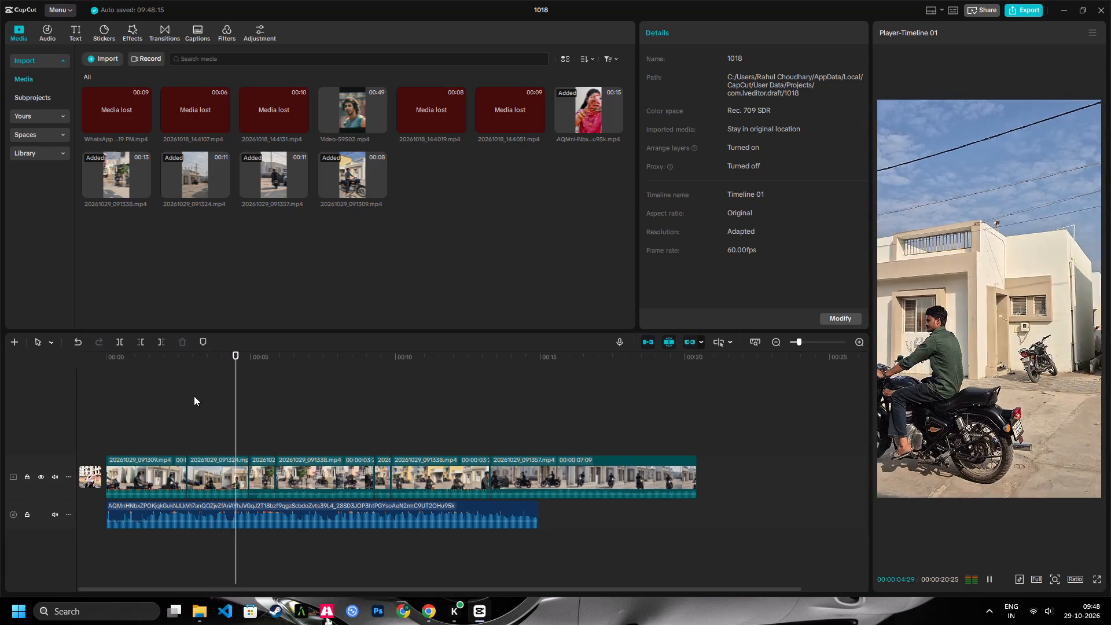
key("space")
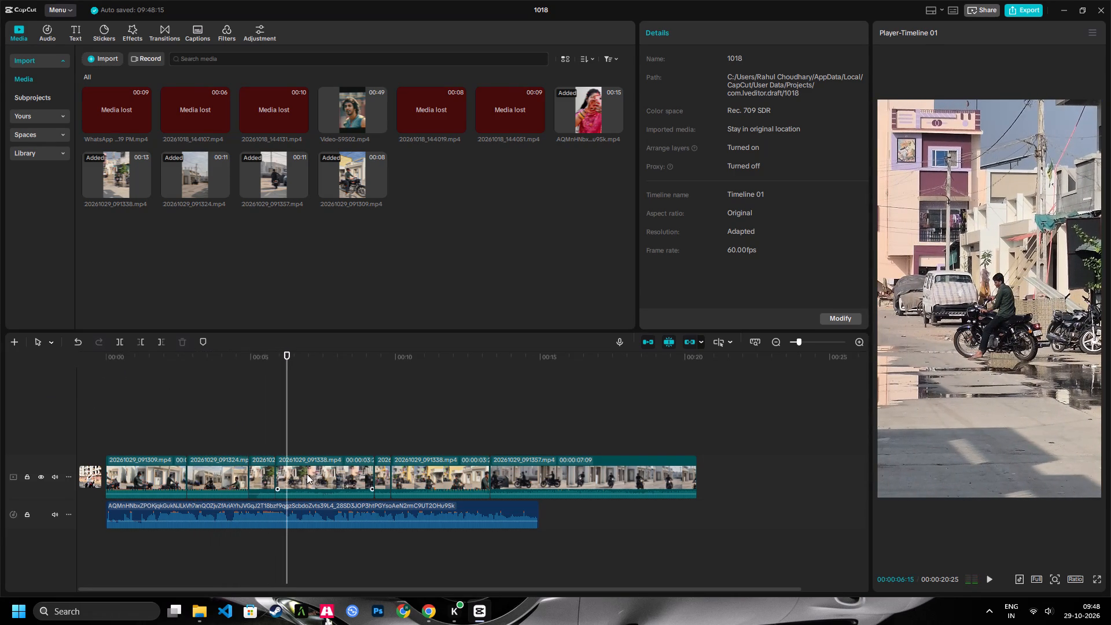
Move the first 20261029_091338.mp4 clip to directly after 20261029_091309.mp4, ahead of 20261029_091324.mp4.
left_click_drag(307, 474, 150, 477)
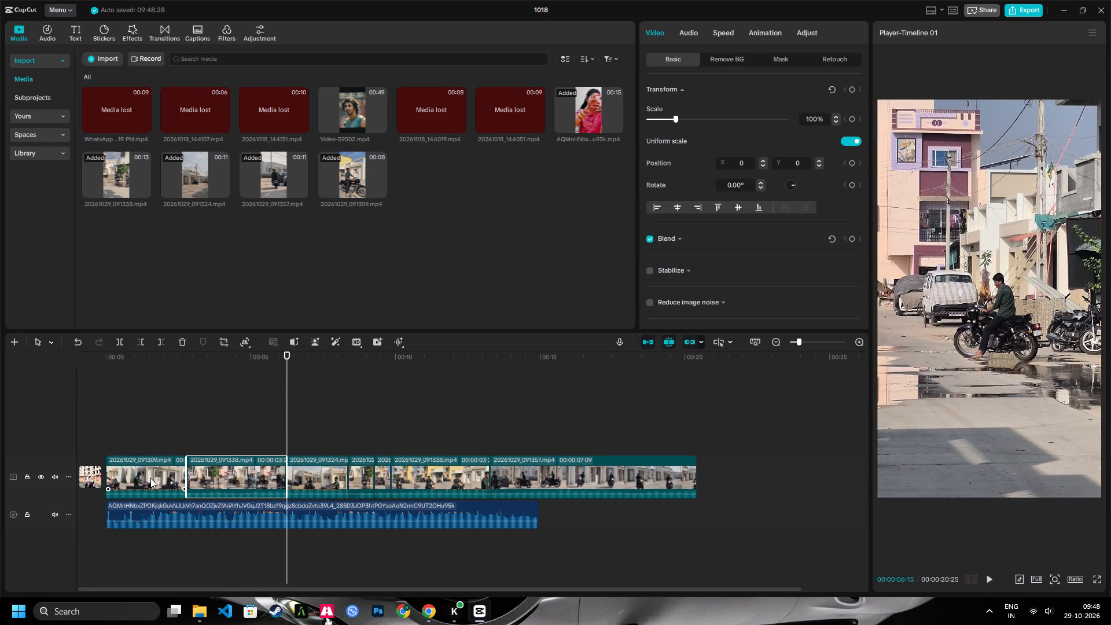
Find the cut point by playback and trim off the end of the moved 20261029_091338.mp4 clip at 00:00:04:59.
left_click(171, 358)
key("space")
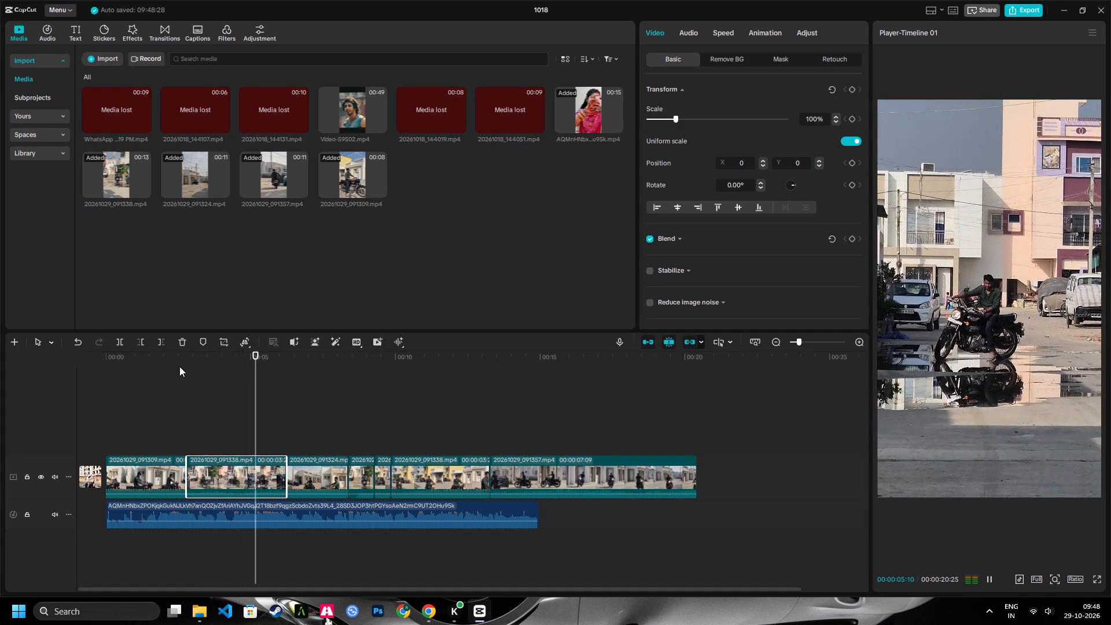
key("space")
left_click(219, 358)
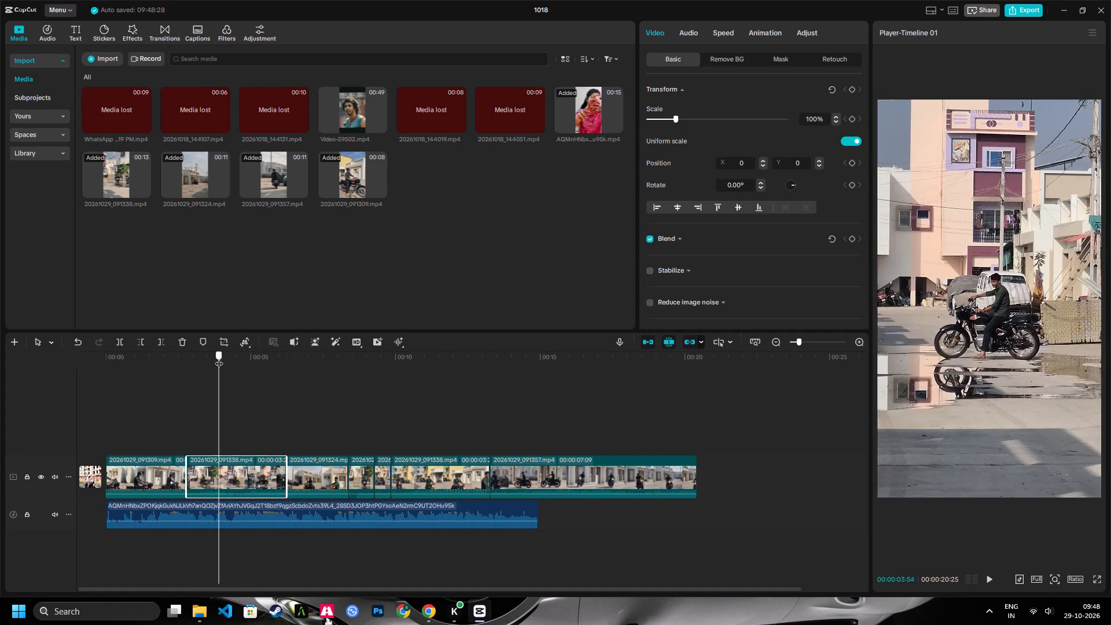
key("space")
key("space")
key("space")
key("space")
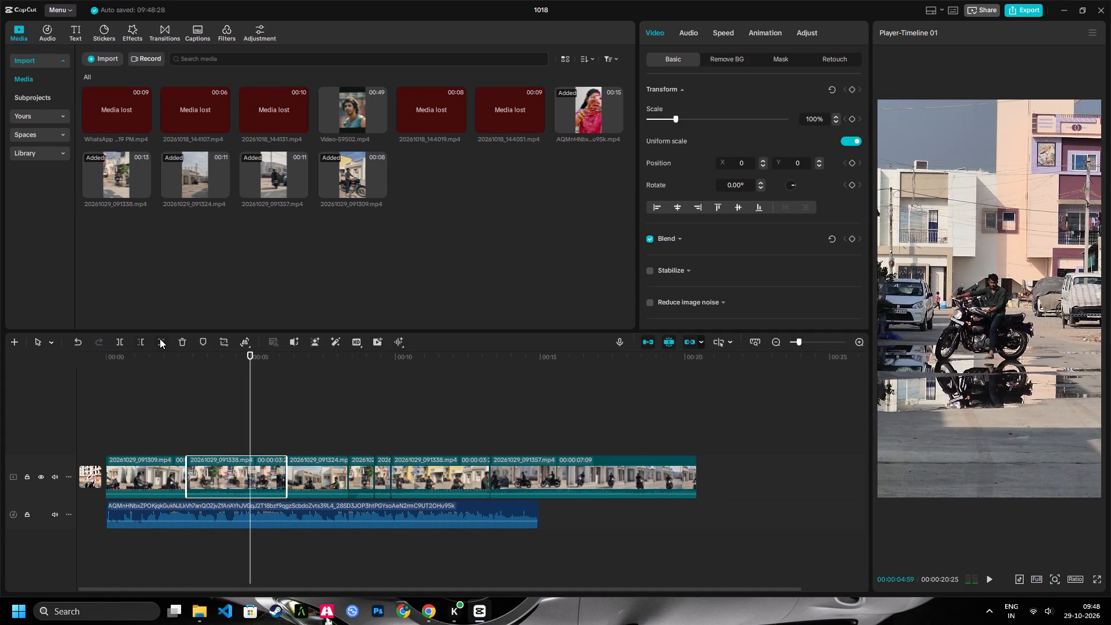
left_click(160, 339)
Play on to about 00:00:10:18 and move the last 20261029_091338.mp4 clip to the end of the track, after 20261029_091357.mp4.
key("space")
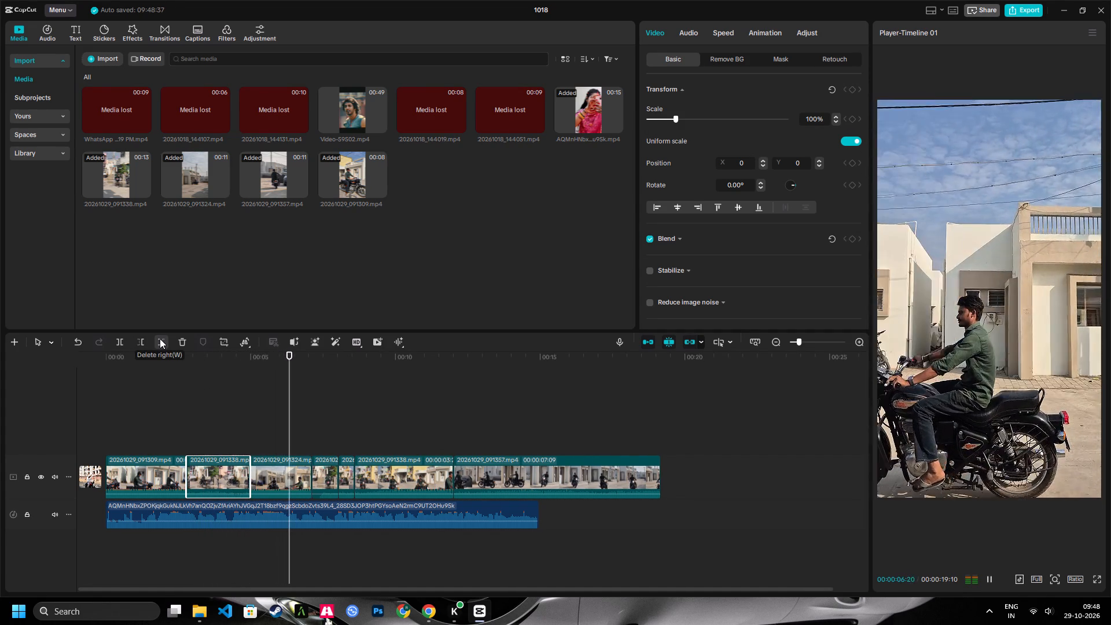
key("space")
key("space")
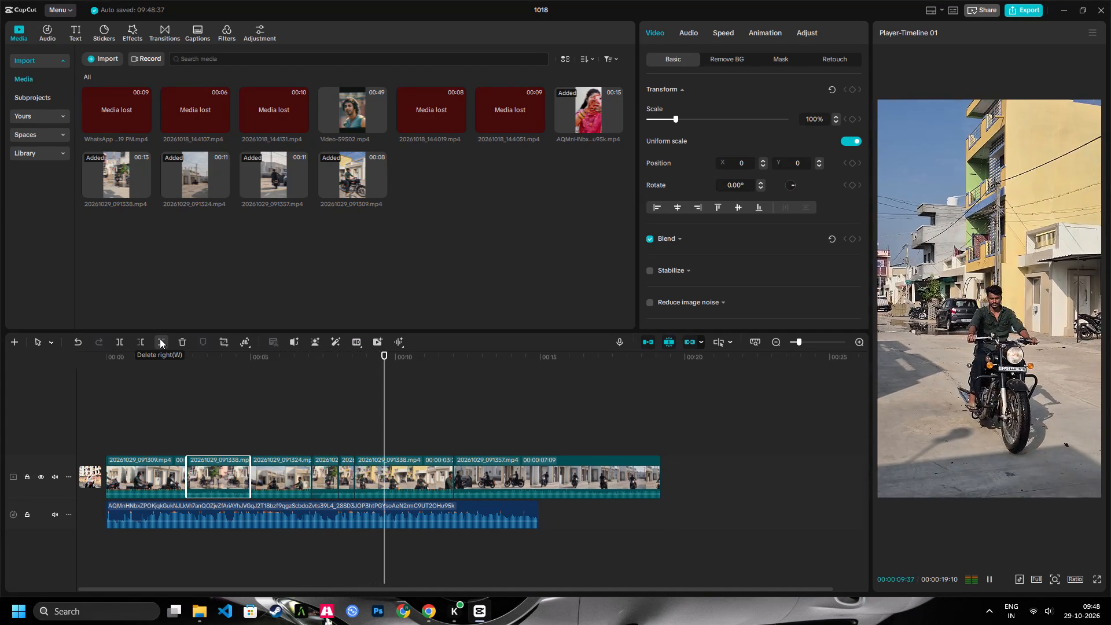
key("space")
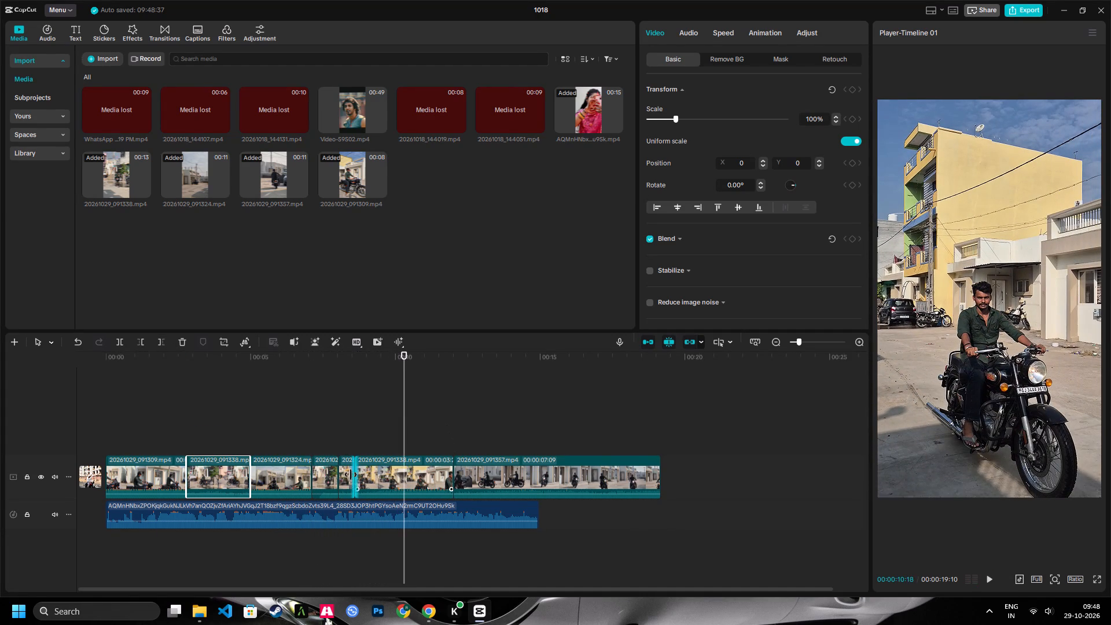
left_click_drag(403, 473, 487, 475)
key("space")
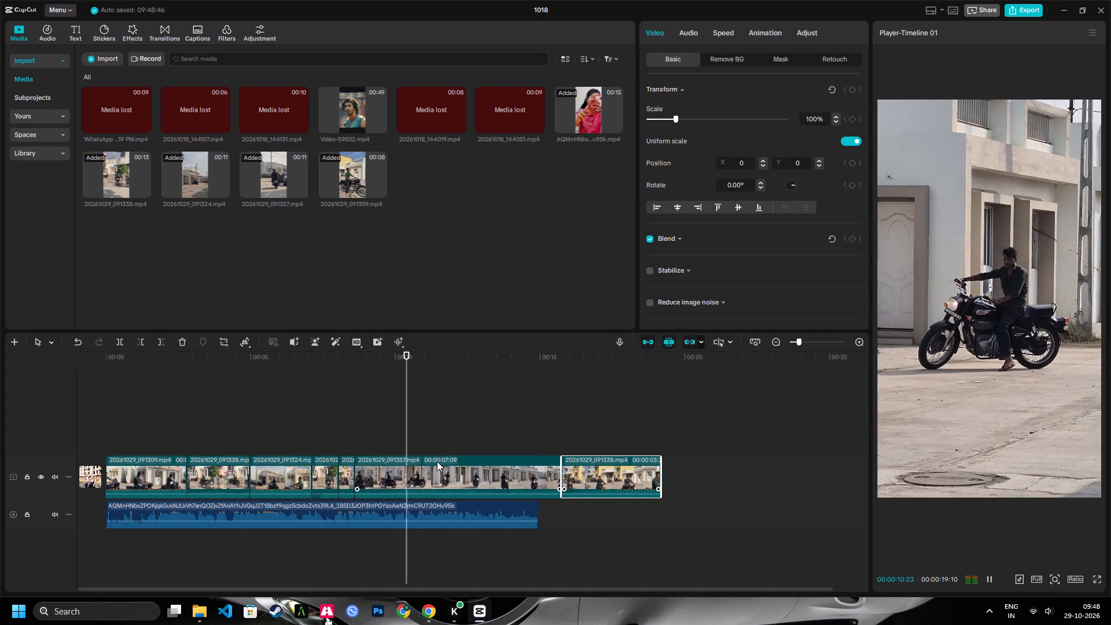
Find the cut point by playback and trim off the end of the 20261029_091357.mp4 clip at 00:00:11:13.
key("space")
key("space")
key("space")
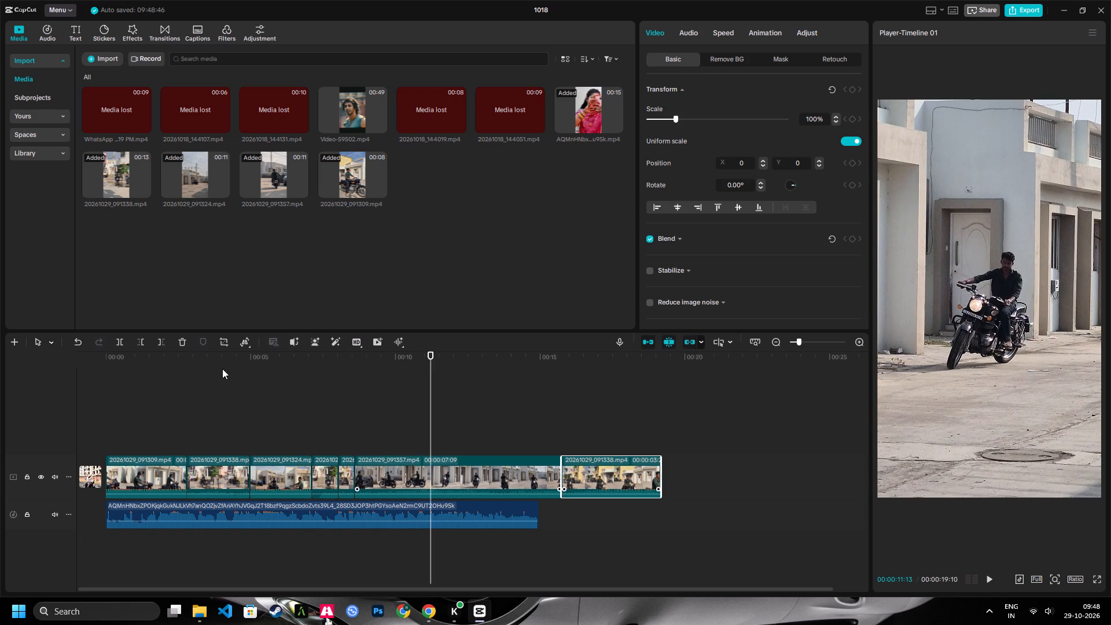
left_click(160, 345)
Play back the sequence, then replay the section from about 00:00:07:31 to check the clip changes against the audio.
key("space")
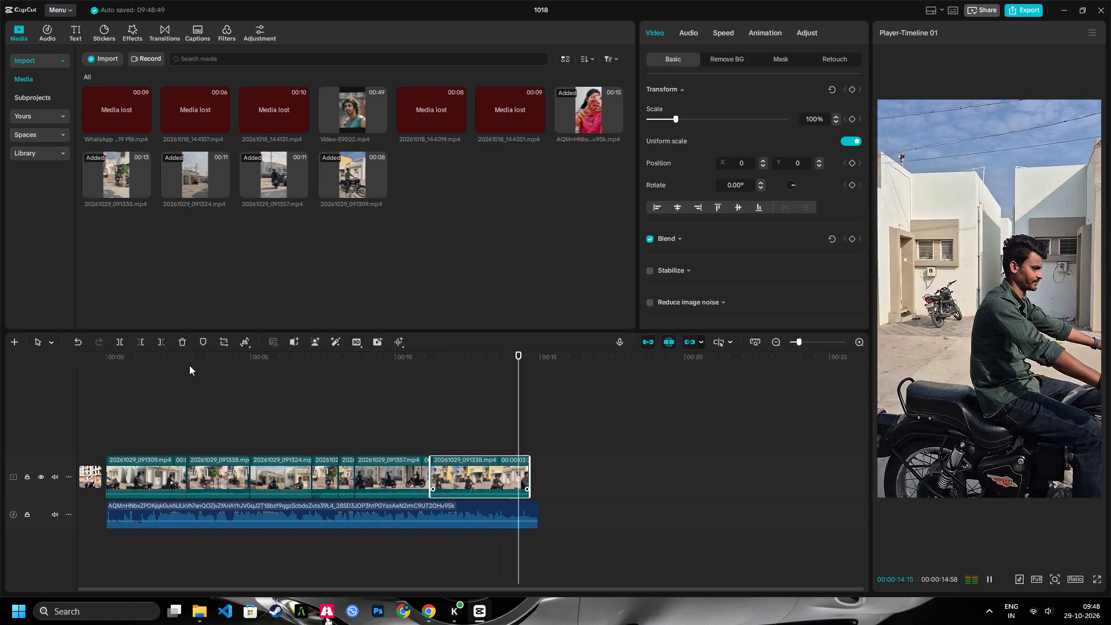
key("space")
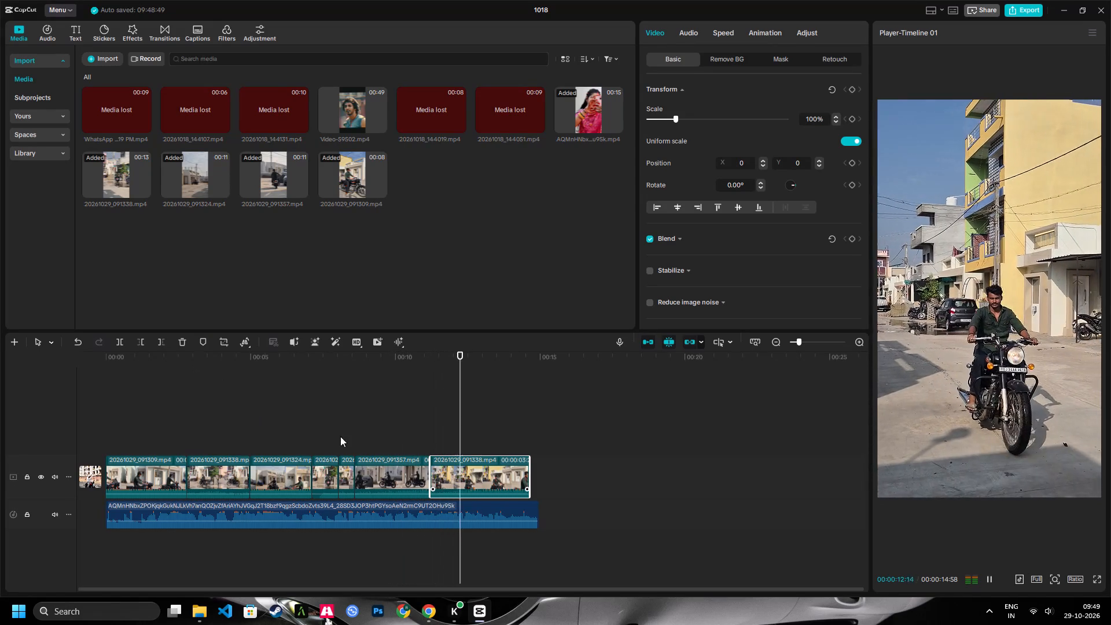
left_click_drag(330, 363, 339, 360)
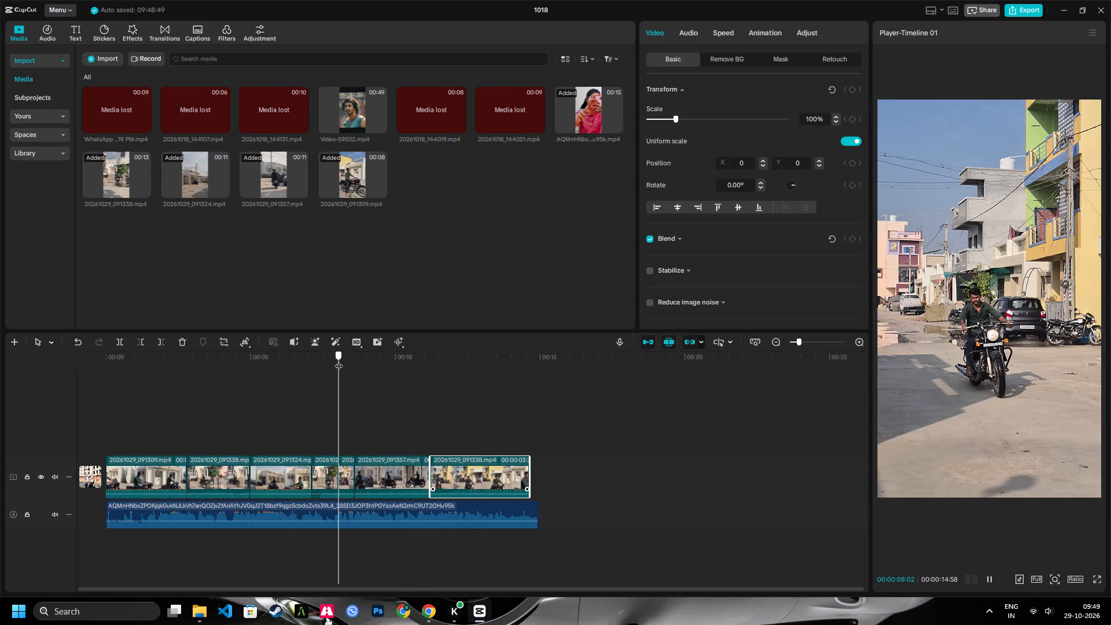
left_click_drag(339, 360, 331, 369)
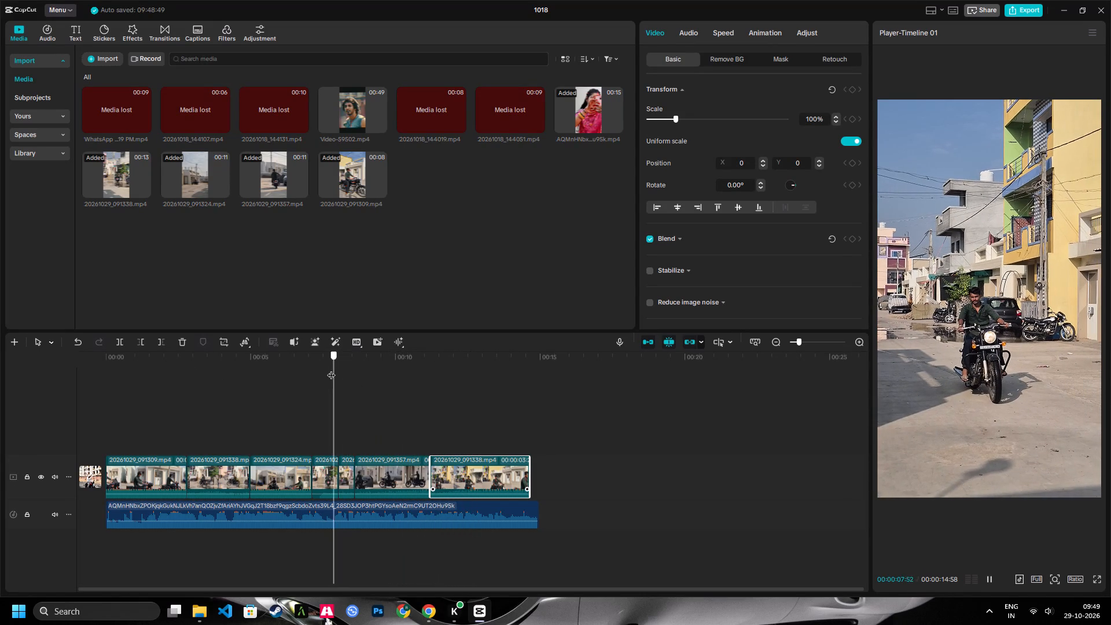
left_click_drag(331, 369, 341, 370)
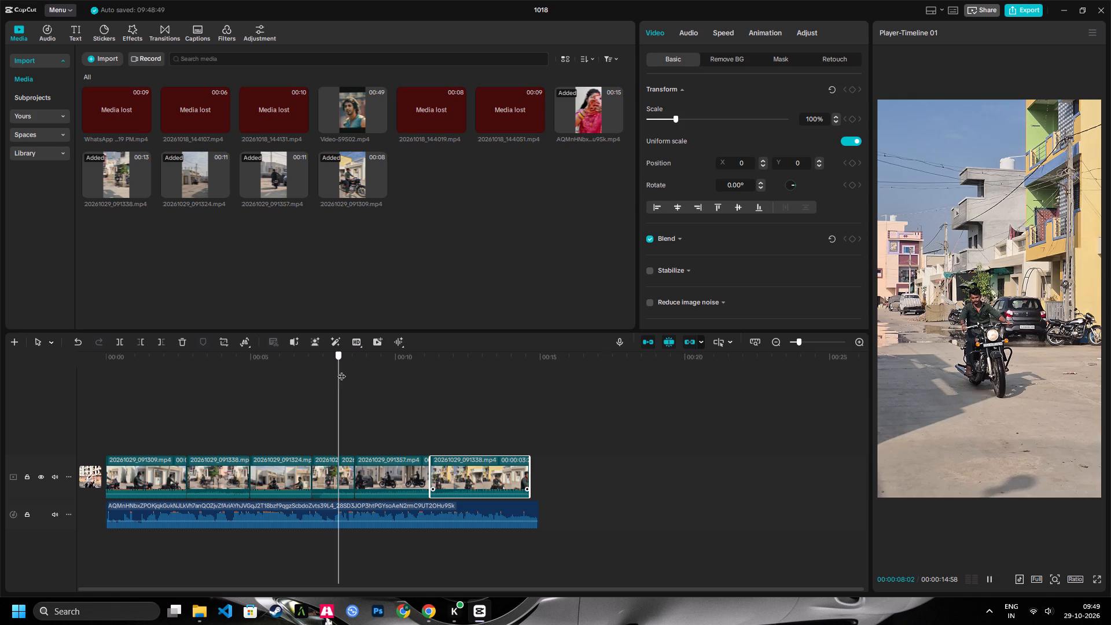
left_click_drag(341, 370, 323, 377)
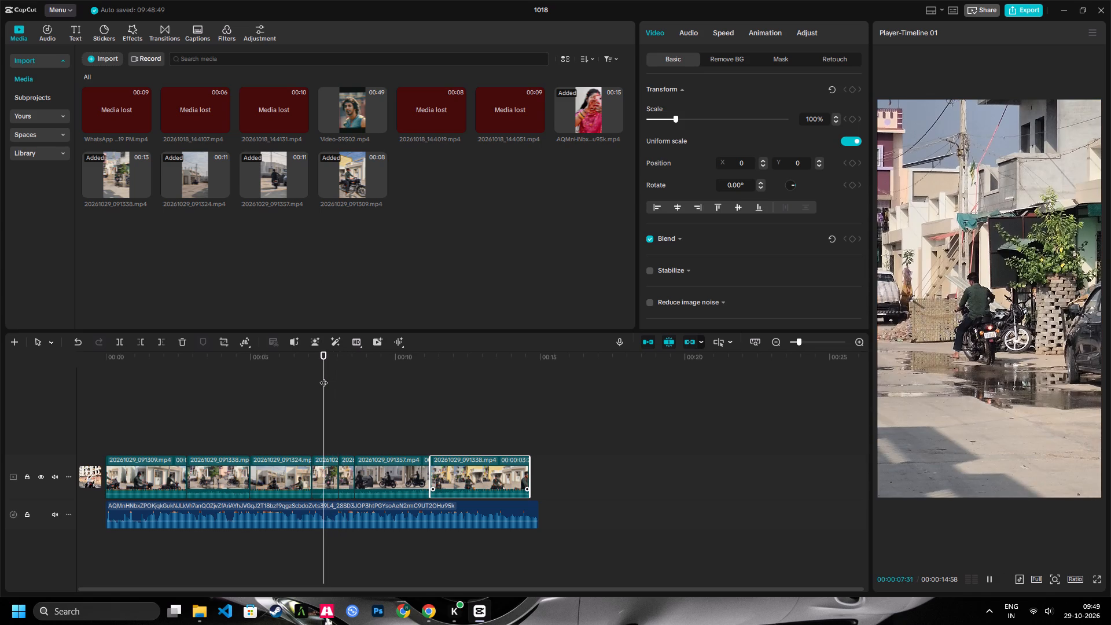
key("space")
key("space")
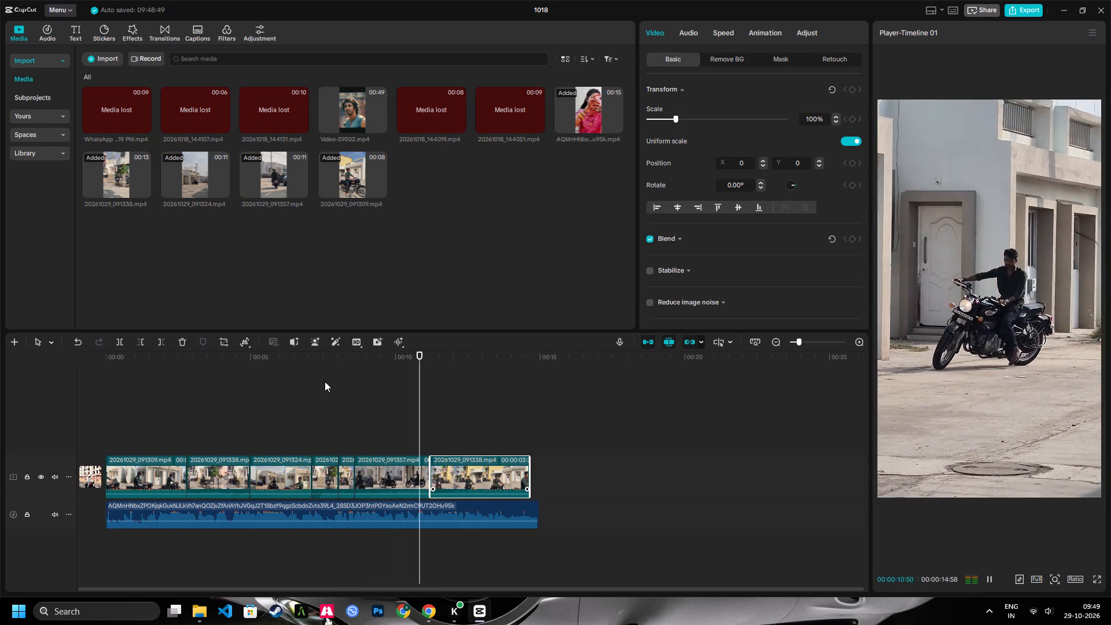
key("space")
key("space")
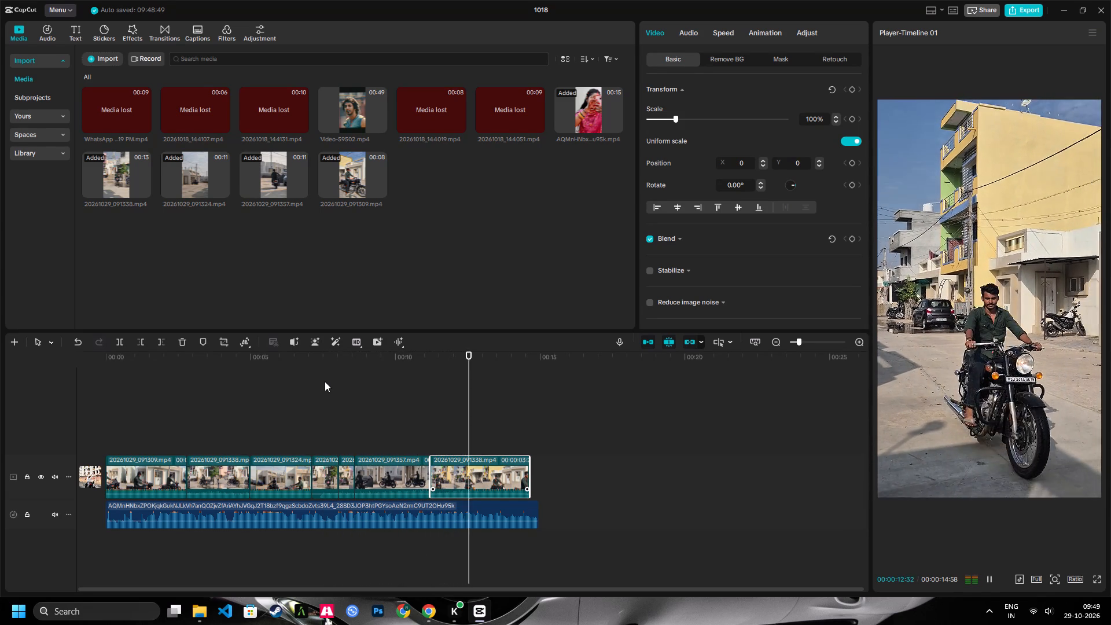
key("space")
left_click(333, 366)
key("space")
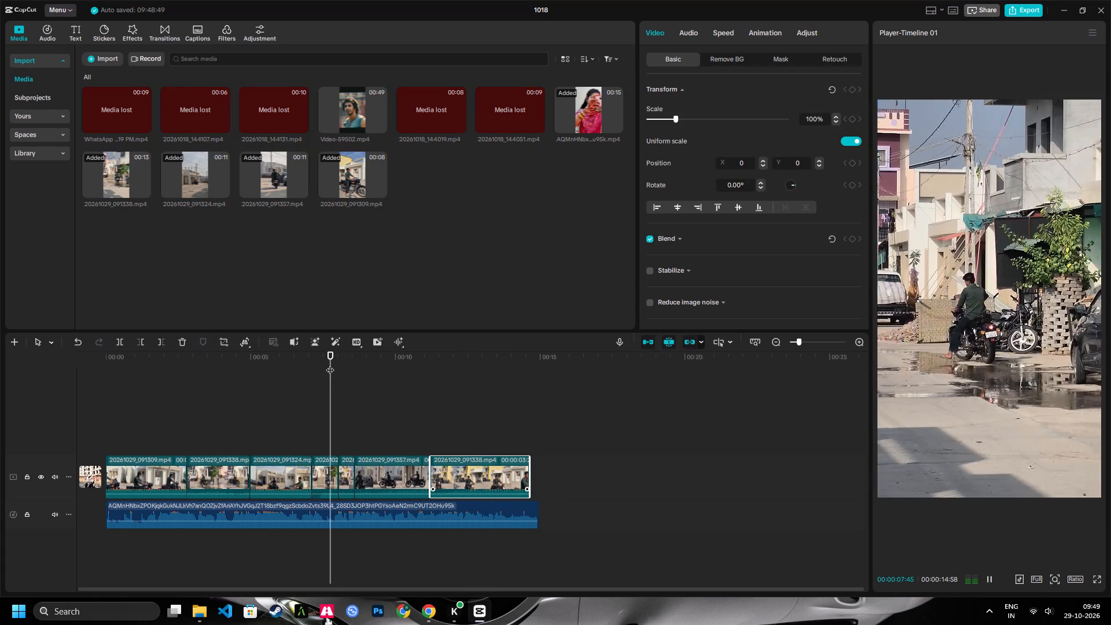
key("space")
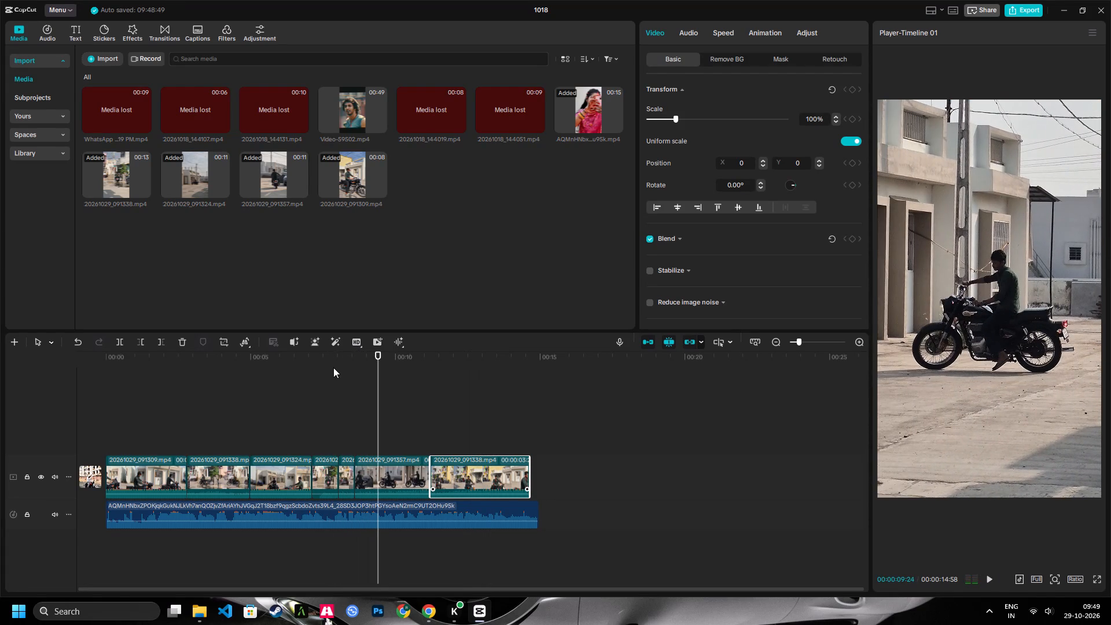
Slightly extend the end of the short clip just before 20261029_091357.mp4.
left_click(343, 363)
left_click(347, 469)
left_click_drag(354, 468, 360, 469)
key("space")
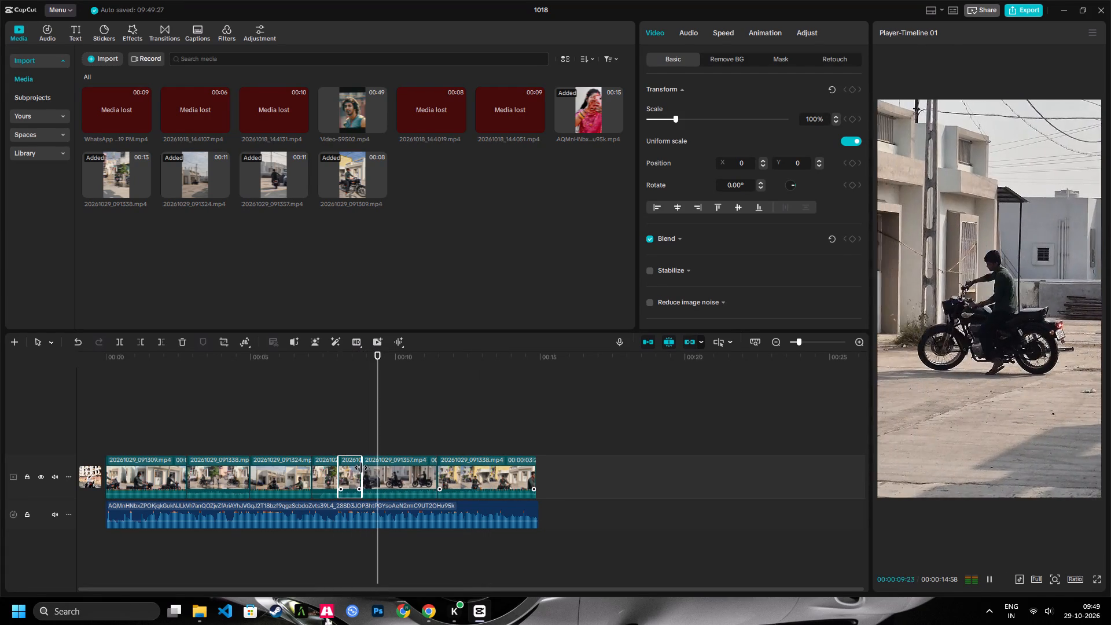
key("space")
Set the extracted audio track's volume to 2.3 dB.
left_click_drag(215, 354, 175, 356)
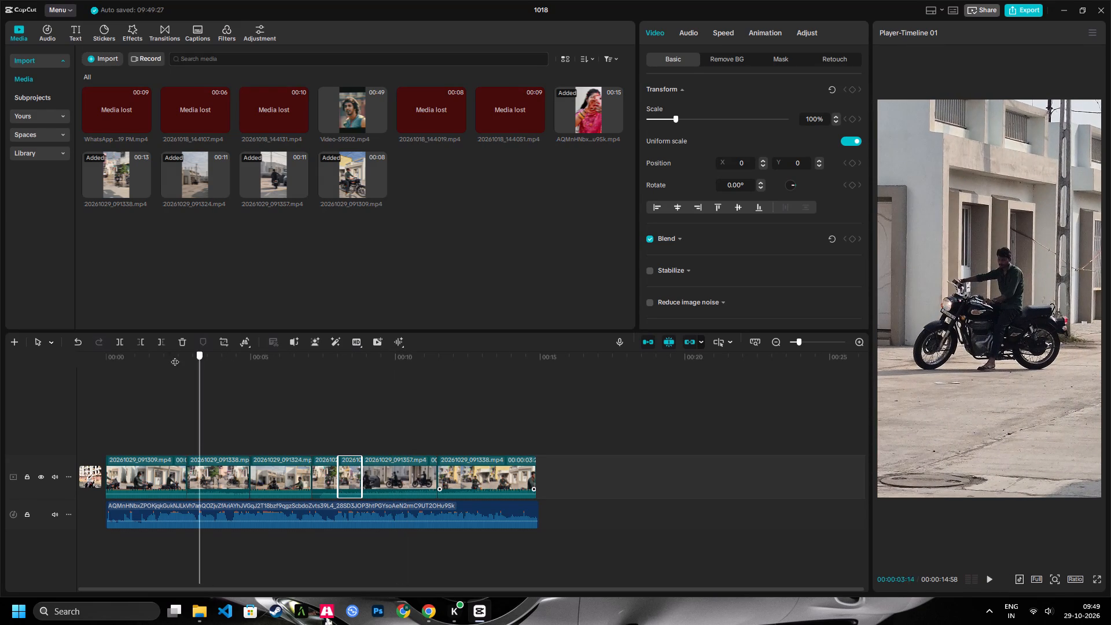
left_click_drag(175, 356, 120, 361)
left_click(187, 521)
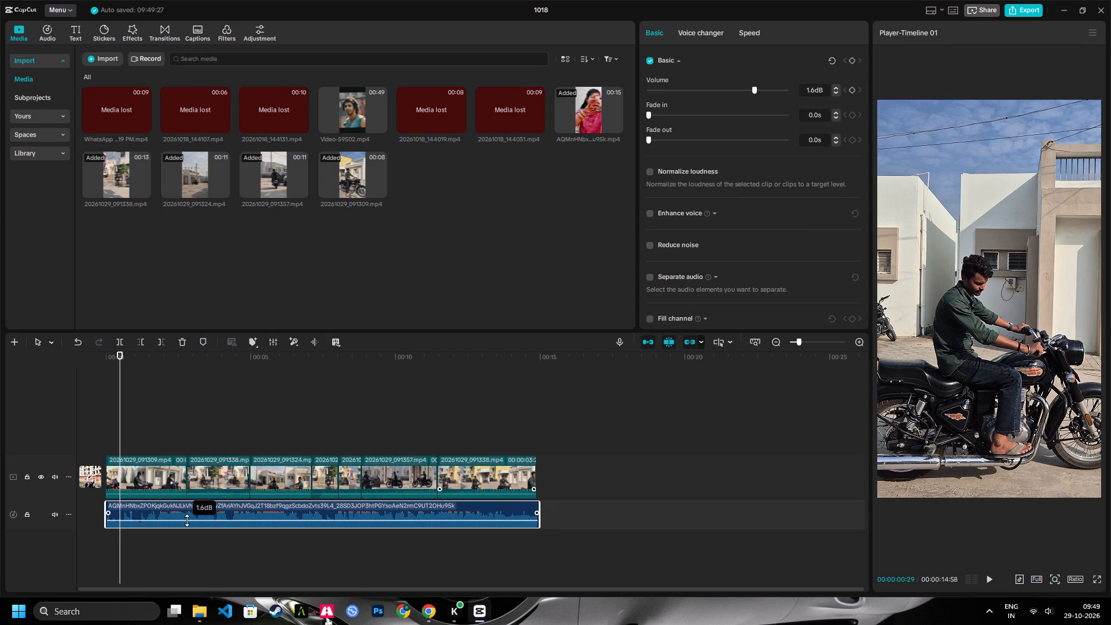
Find the beat by playback and extend the end of the second clip, 20261029_091338.mp4, to 00:00:05:11.
key("space")
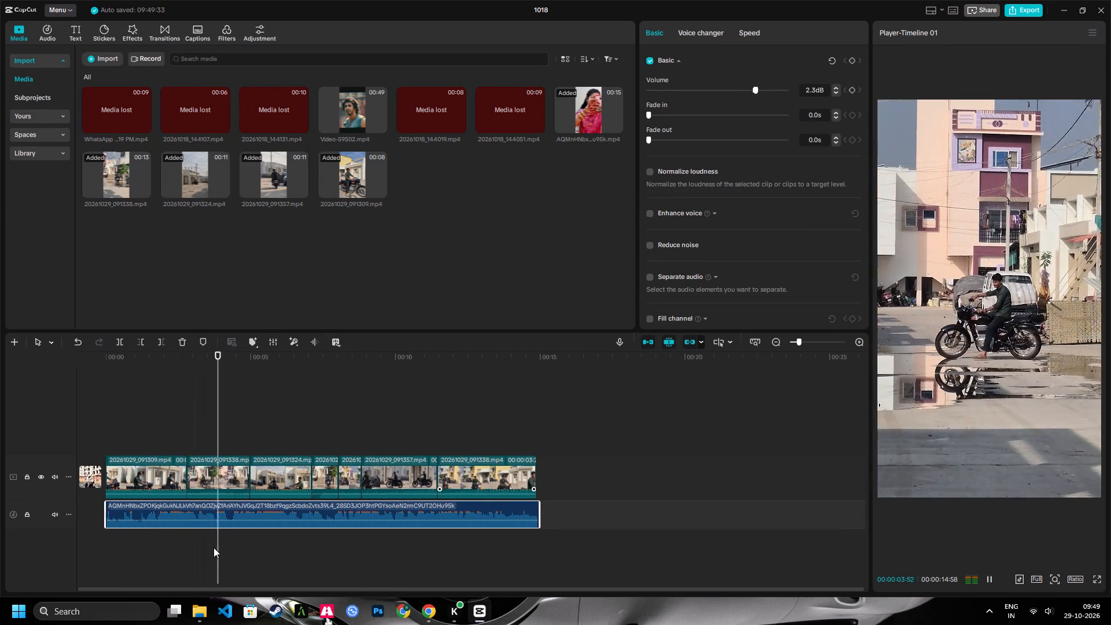
key("space")
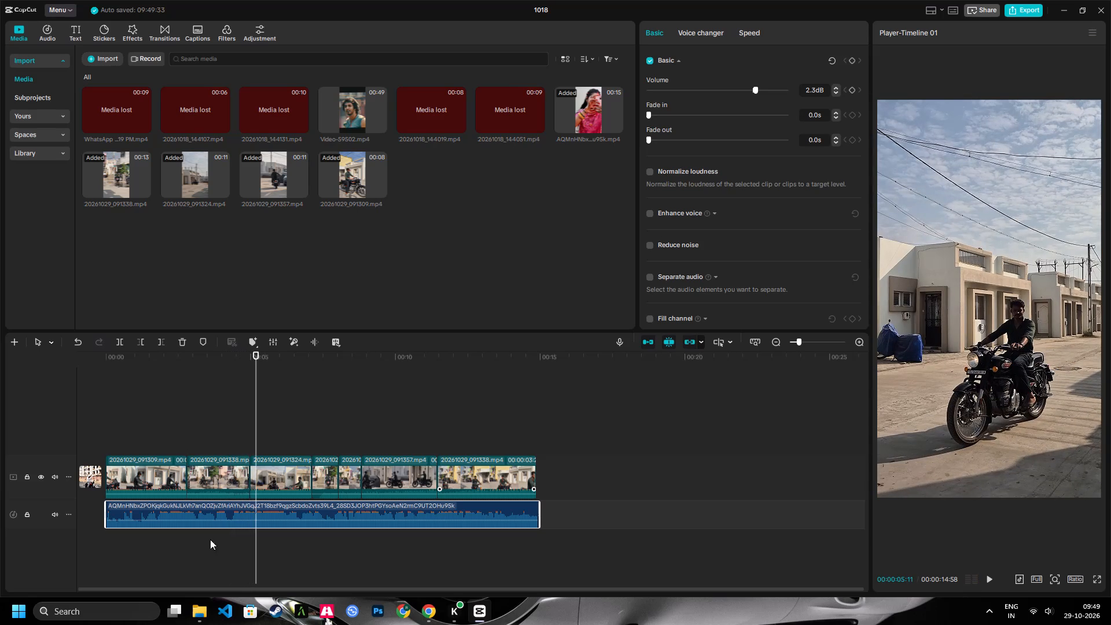
left_click(219, 479)
left_click(251, 470)
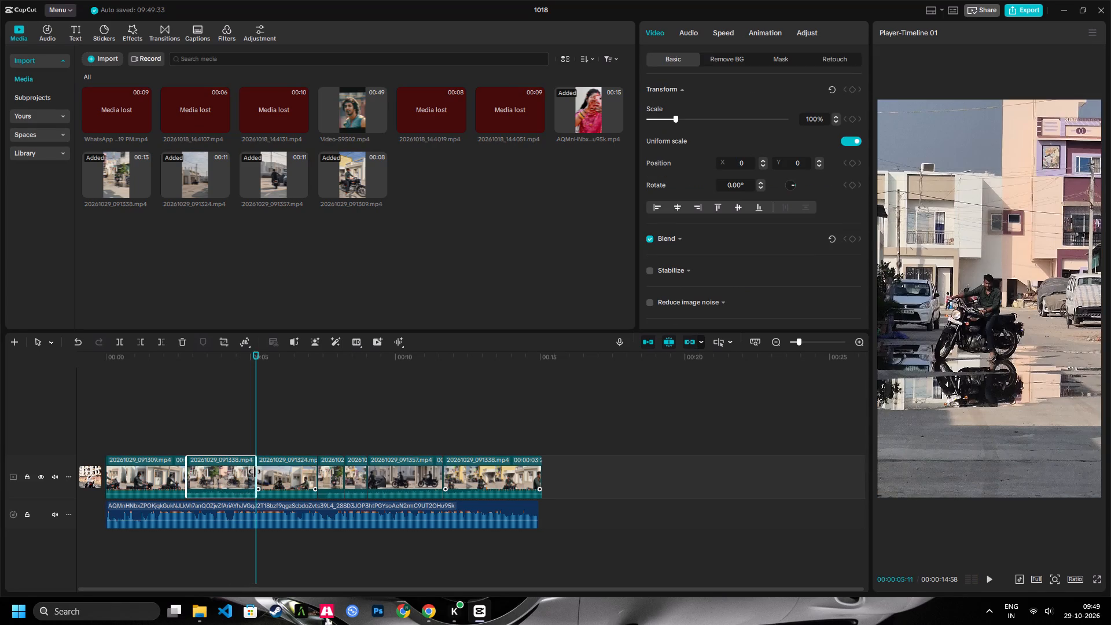
Play in short stretches from about 00:00:05:00 to 00:00:09:45 to check the middle cuts against the audio.
left_click(250, 373)
key("space")
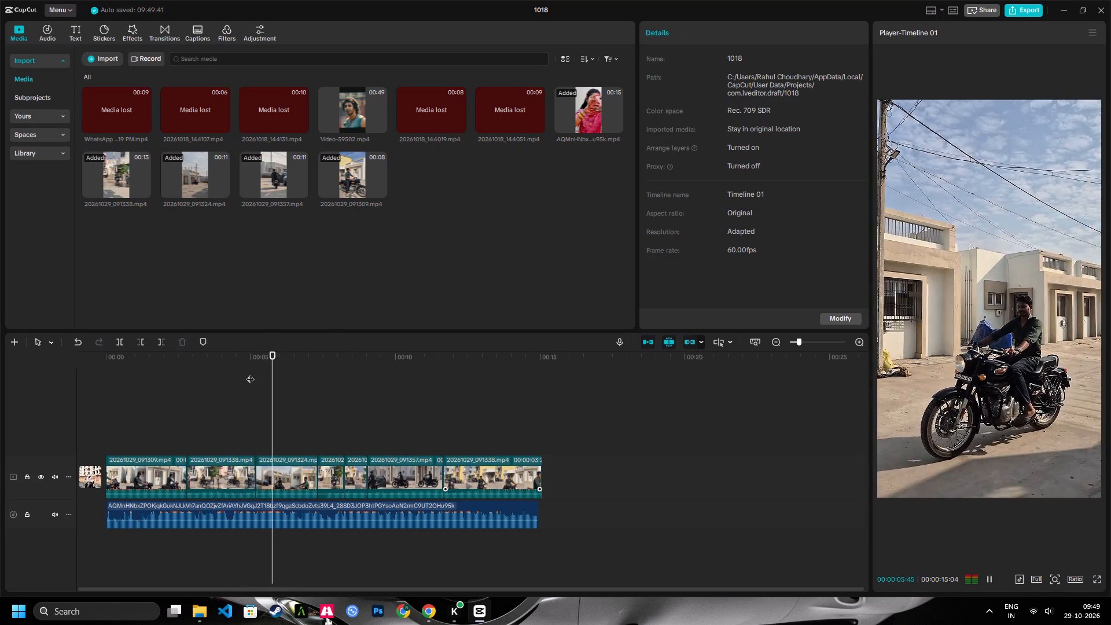
key("space")
key("space")
key("space")
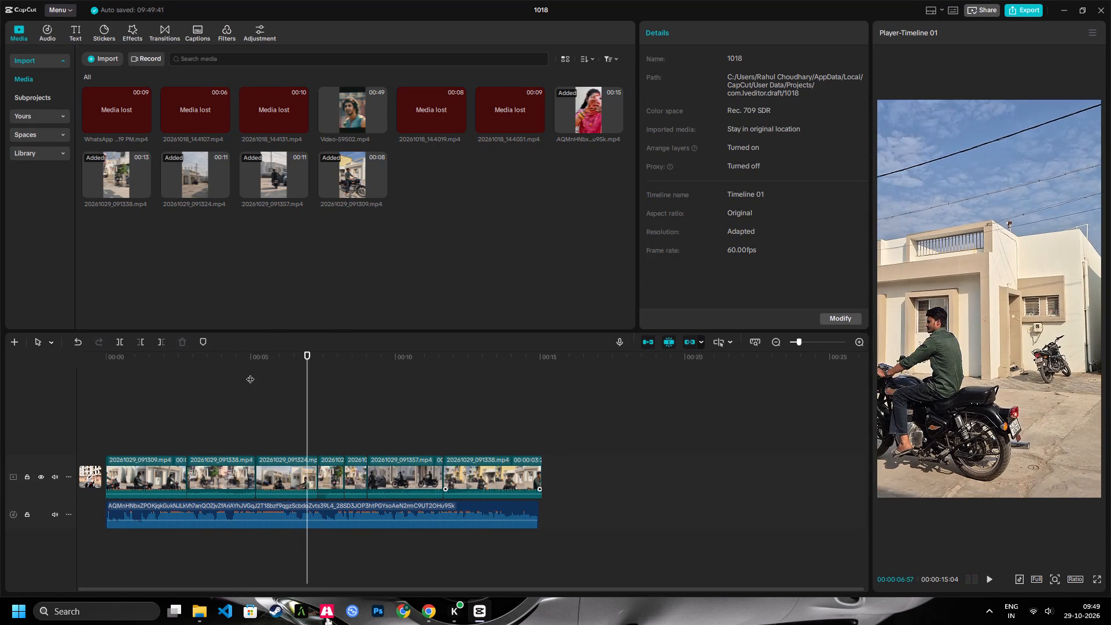
key("space")
key("space")
key("space")
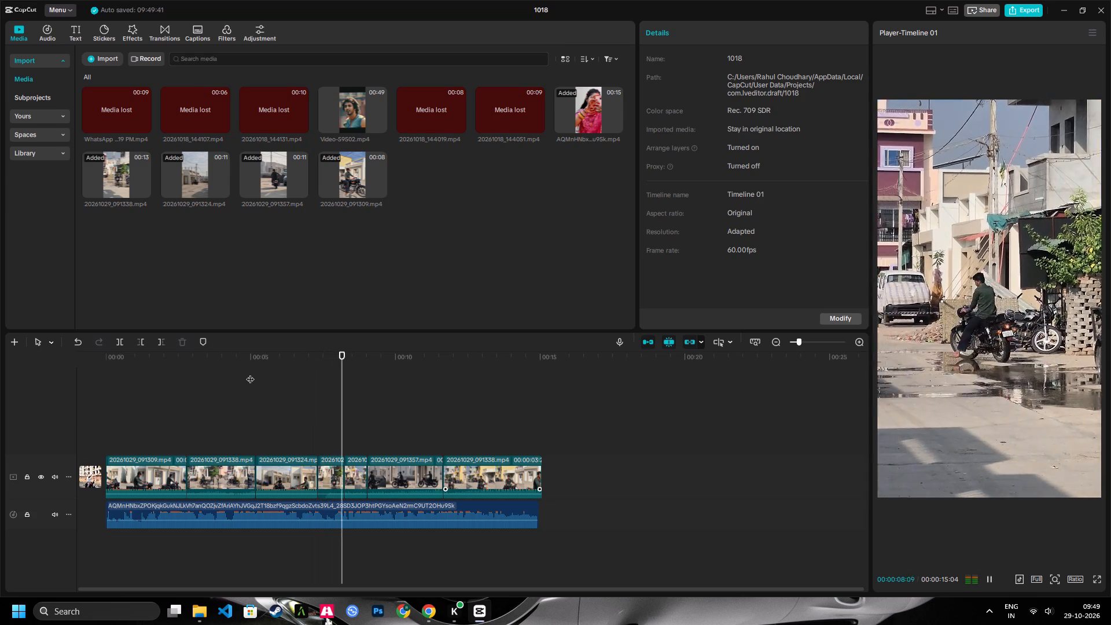
key("space")
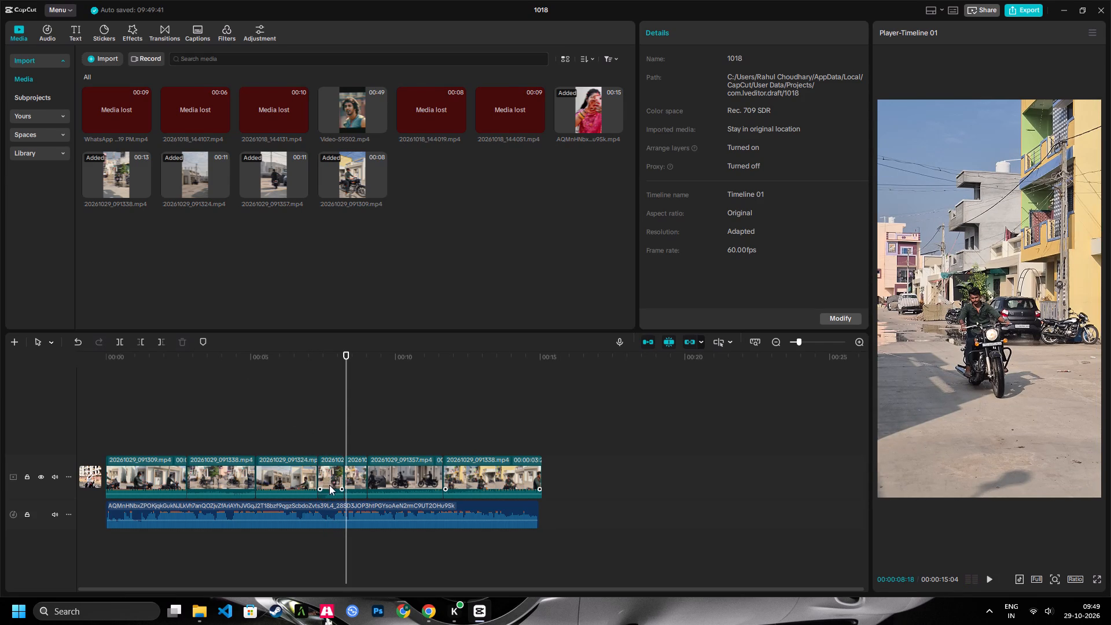
key("space")
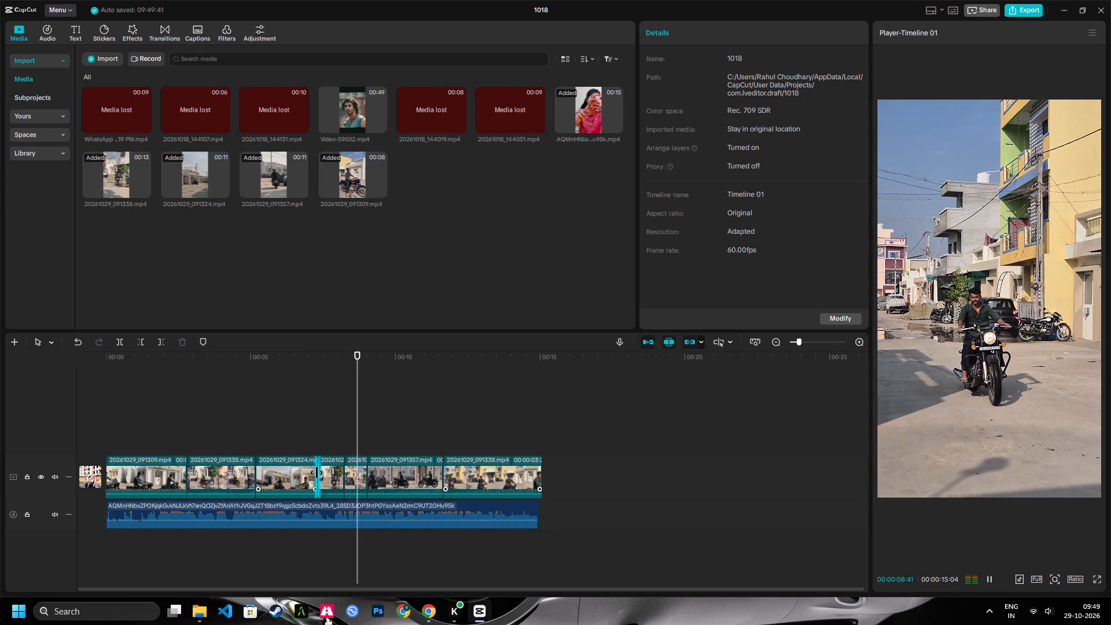
key("space")
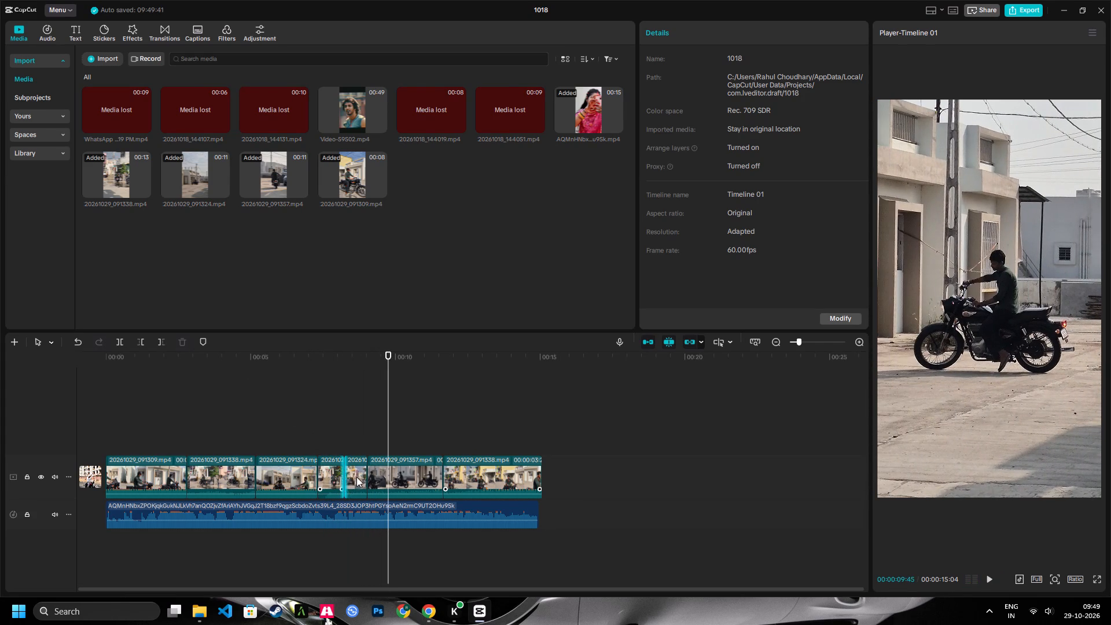
Extend the end of the short clip just before 20261029_091357.mp4 by about 24 frames.
left_click(358, 476)
left_click_drag(366, 473, 378, 479)
left_click(354, 429)
Play on to the end of the audio and trim off the end of the last 20261029_091338.mp4 clip at 00:00:14:58.
key("space")
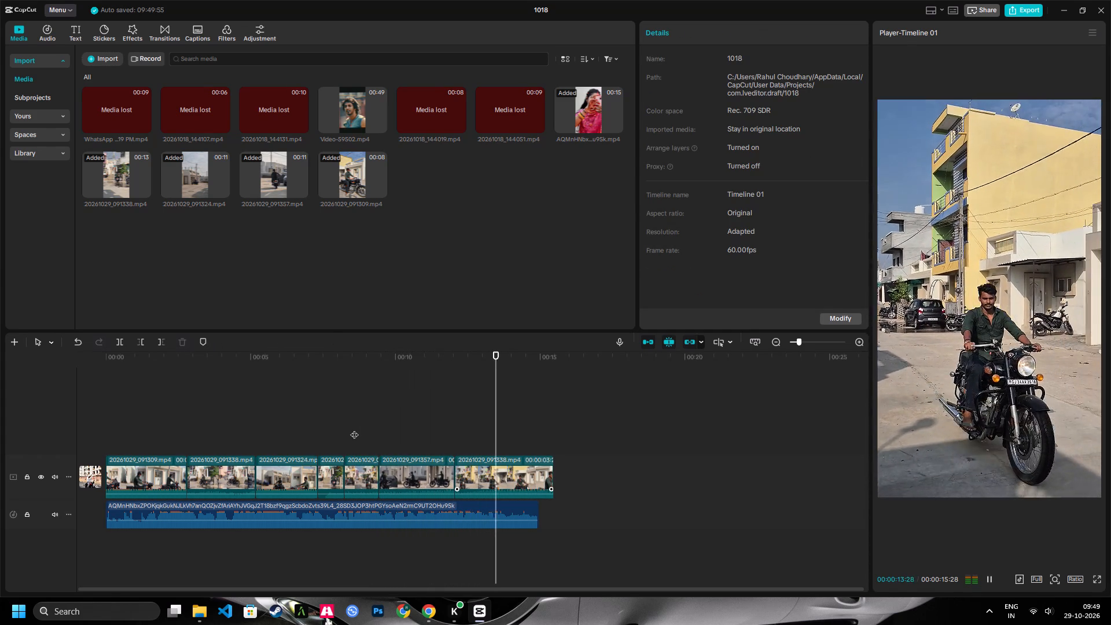
key("space")
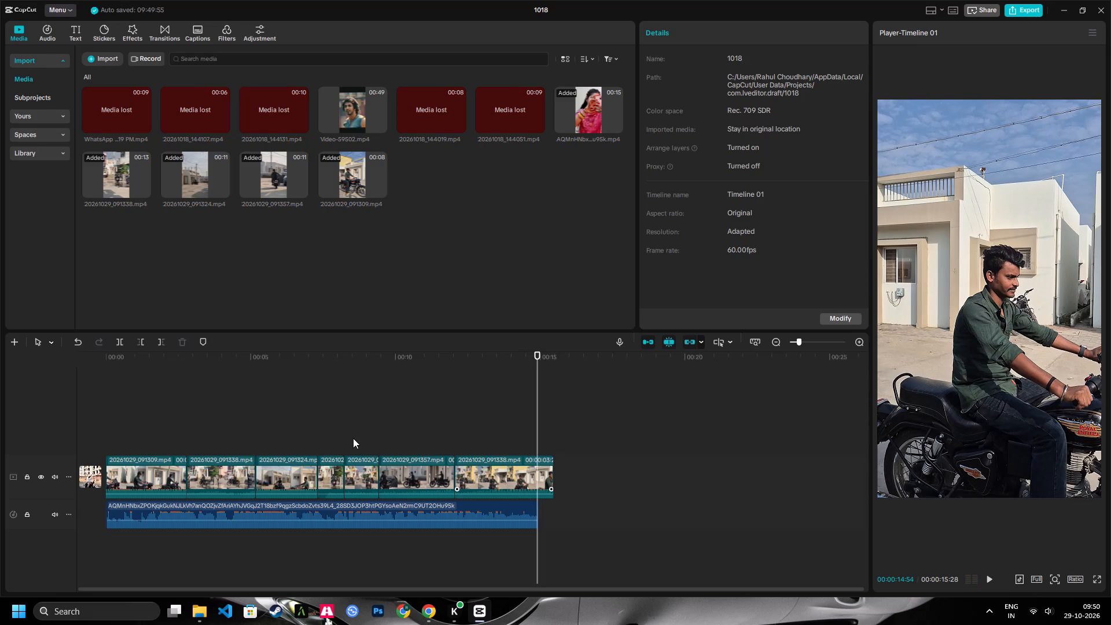
key("Right")
left_click(555, 465)
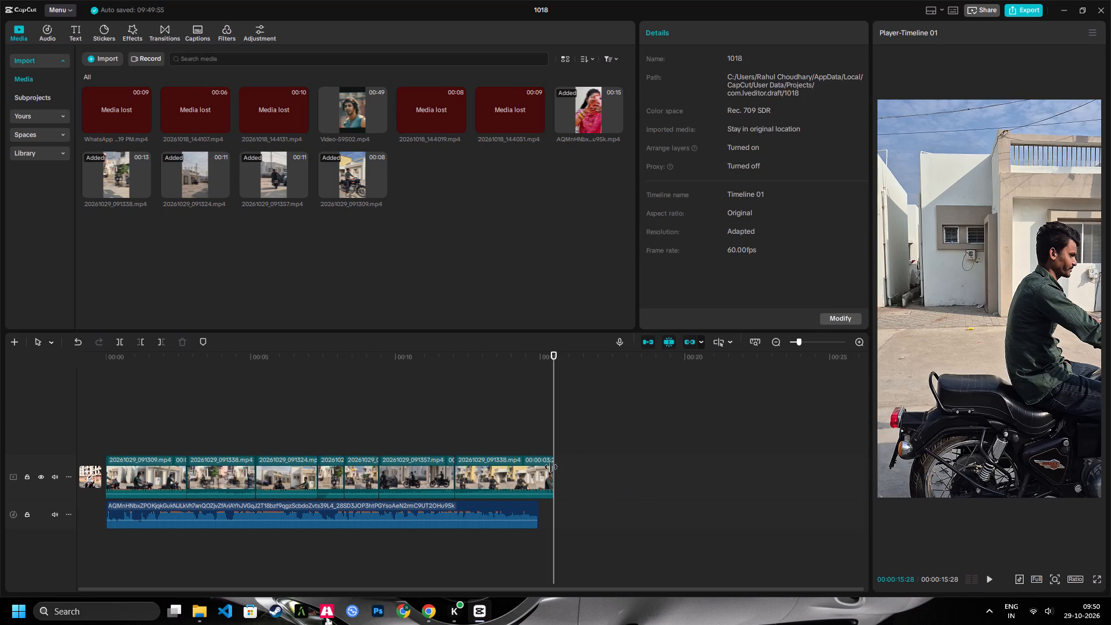
key("Left")
left_click_drag(541, 362, 536, 367)
left_click(537, 474)
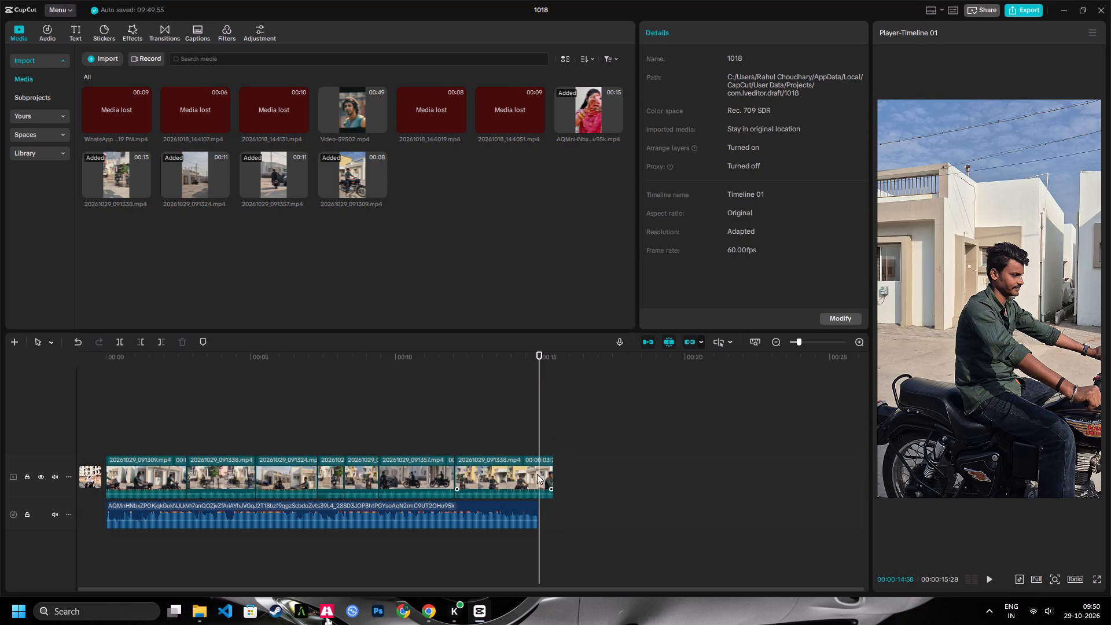
left_click(157, 339)
Find the transition near 00:00:07:55 by playback and extend the end of the short clip after 20261029_091324.mp4 by about 10 frames.
key("shift+z")
key("space")
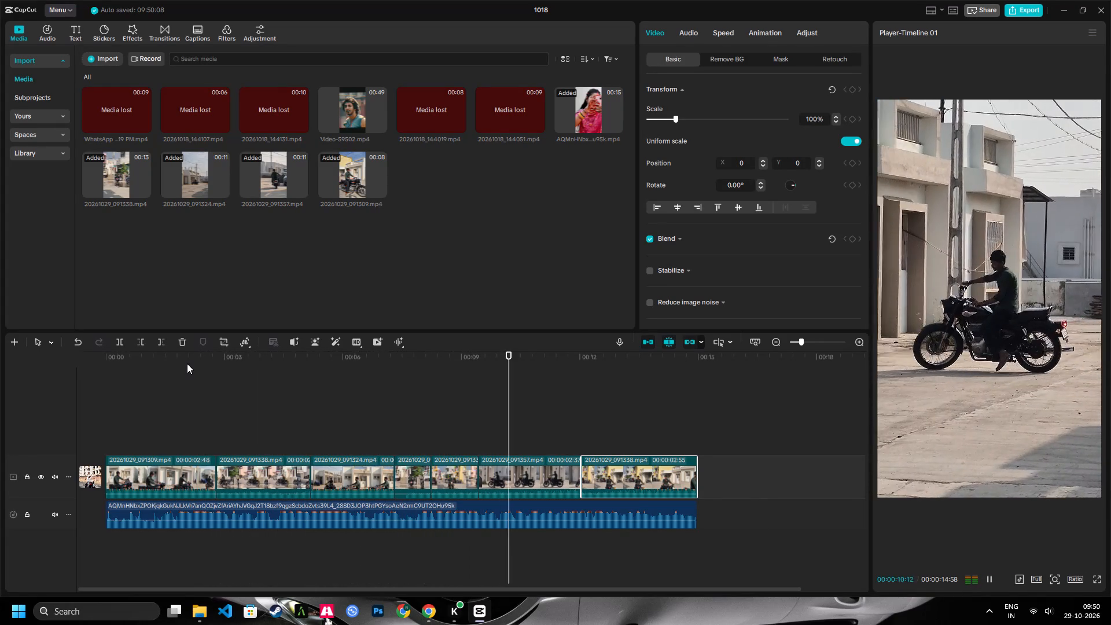
key("space")
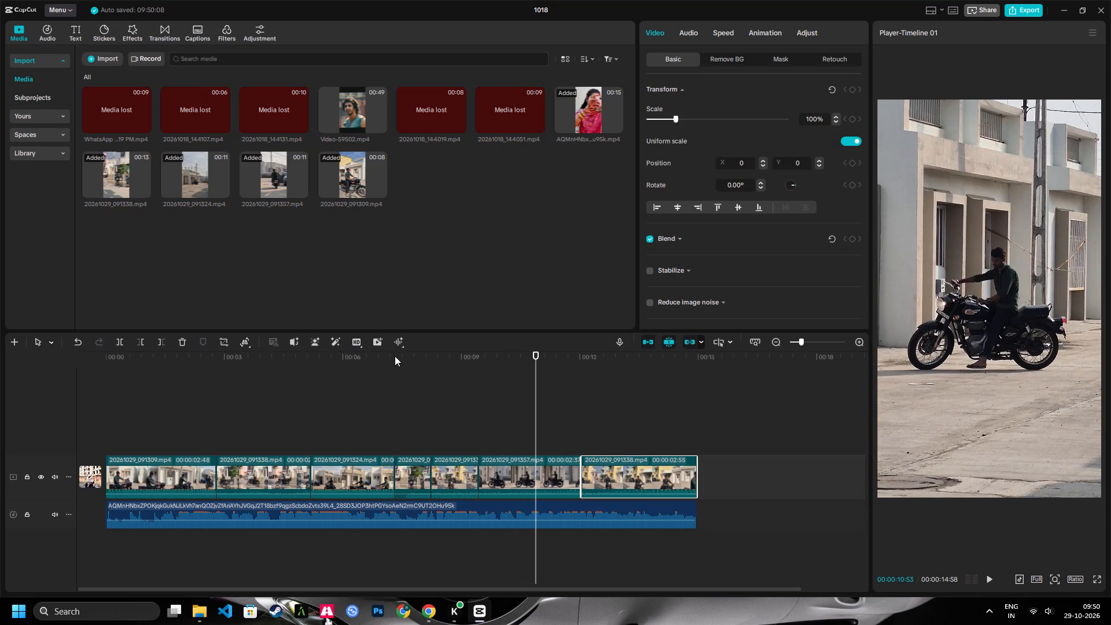
left_click(387, 354)
left_click(395, 358)
key("space")
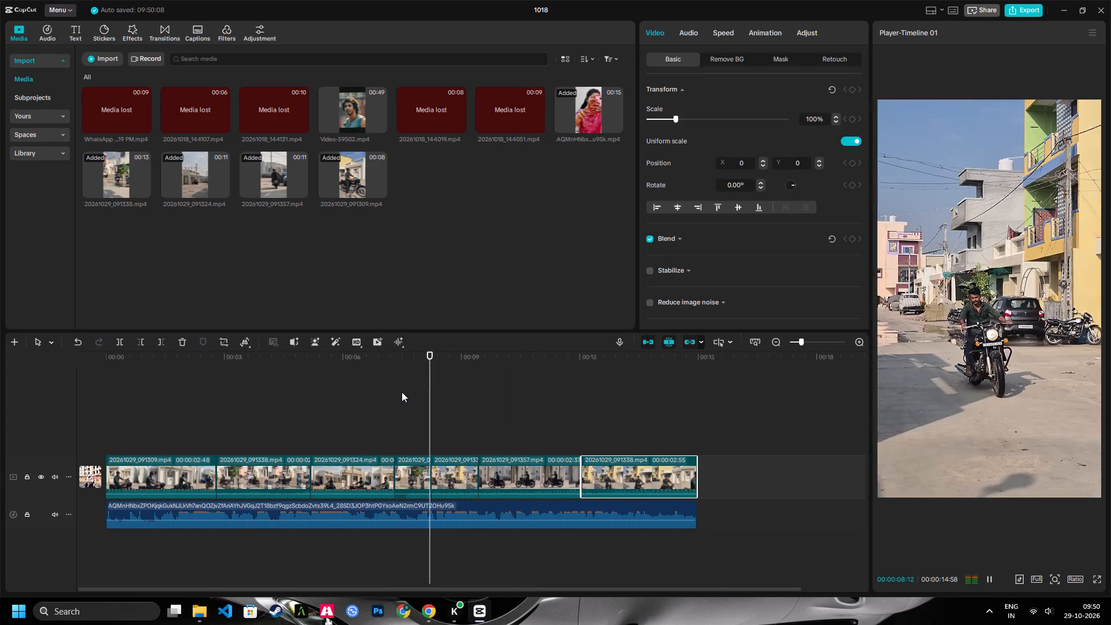
key("space")
left_click_drag(430, 360, 417, 368)
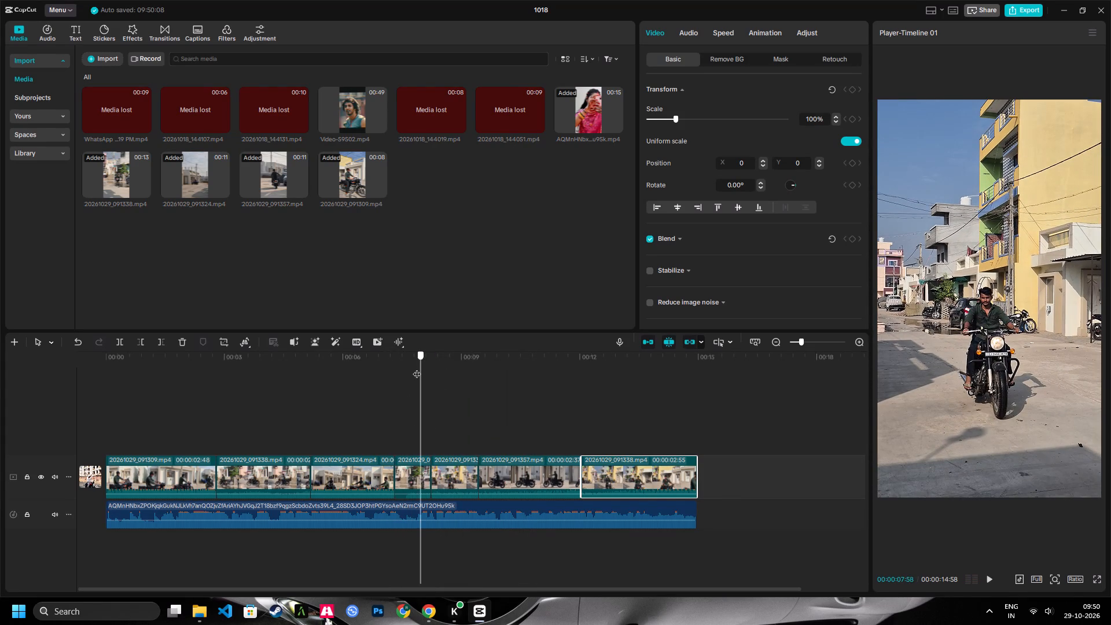
left_click_drag(417, 368, 418, 370)
left_click(429, 479)
left_click(425, 480)
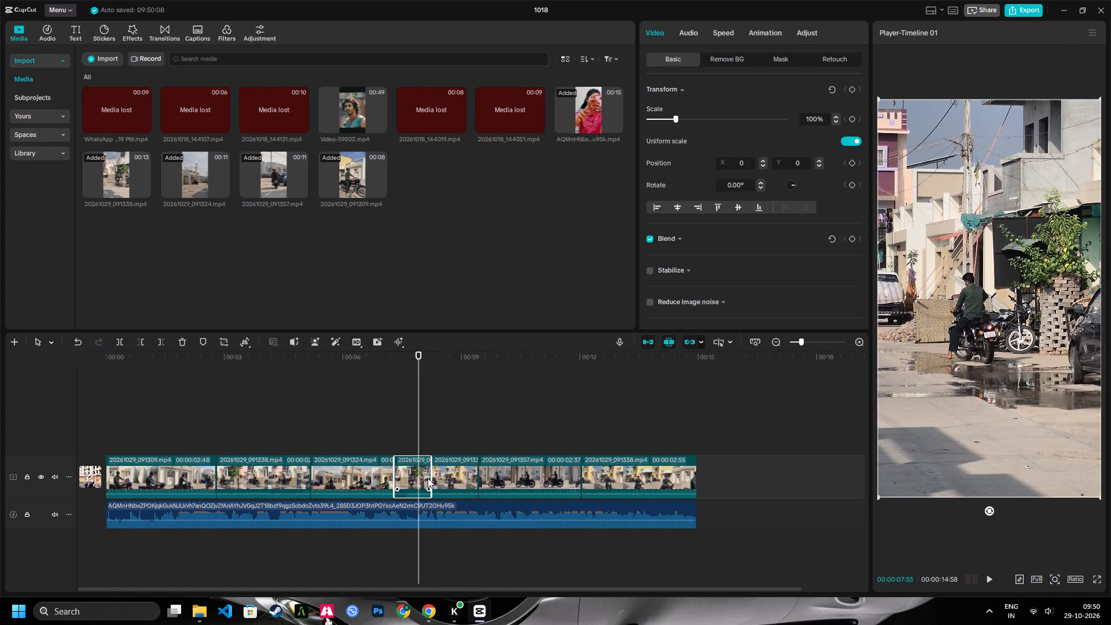
left_click_drag(429, 475, 436, 476)
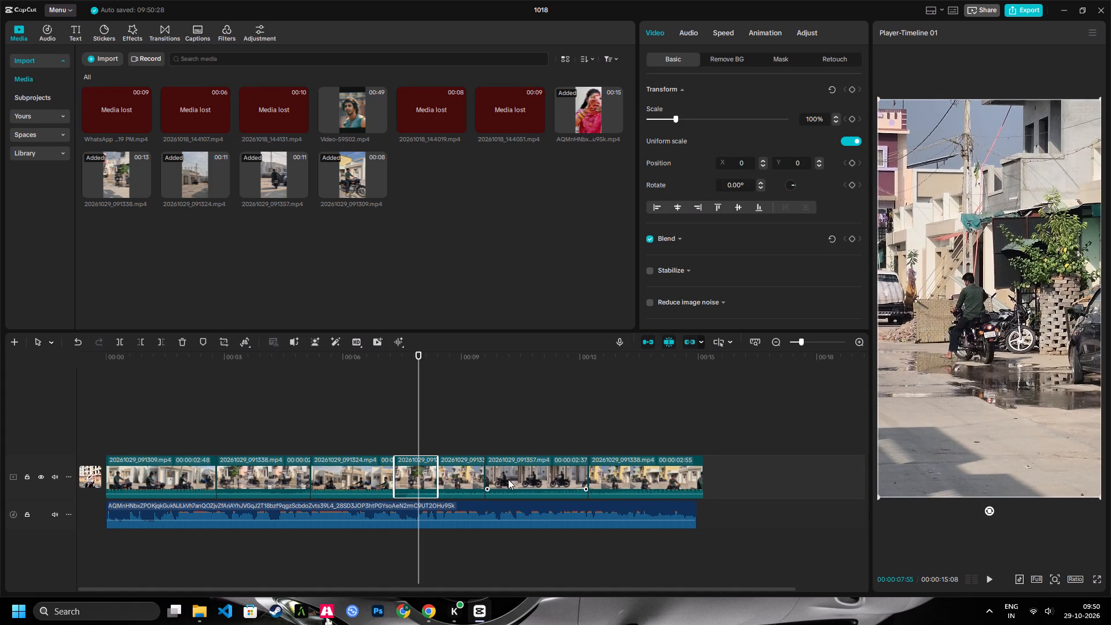
Play on from 00:00:07:55 to about 00:00:12:31 to check the adjusted cuts against the audio.
key("space")
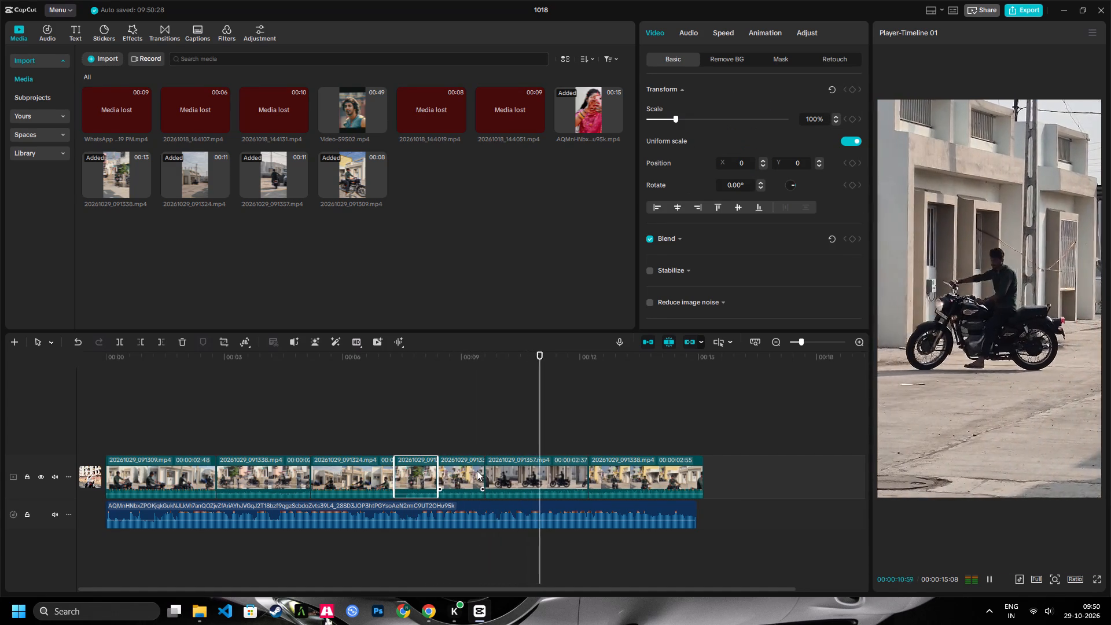
key("space")
key("space")
key("space")
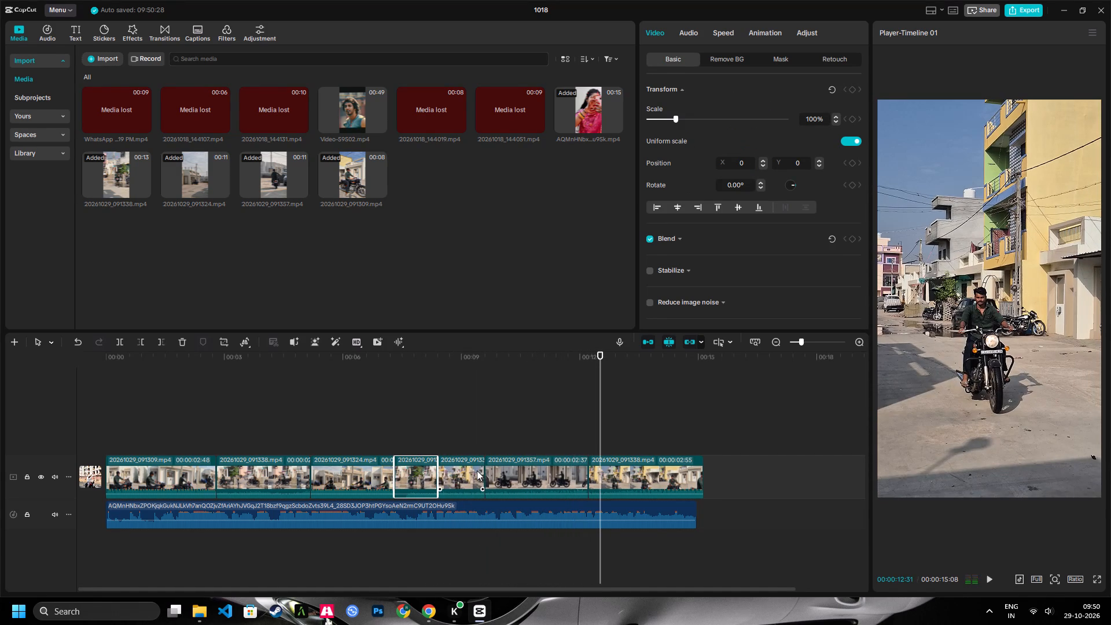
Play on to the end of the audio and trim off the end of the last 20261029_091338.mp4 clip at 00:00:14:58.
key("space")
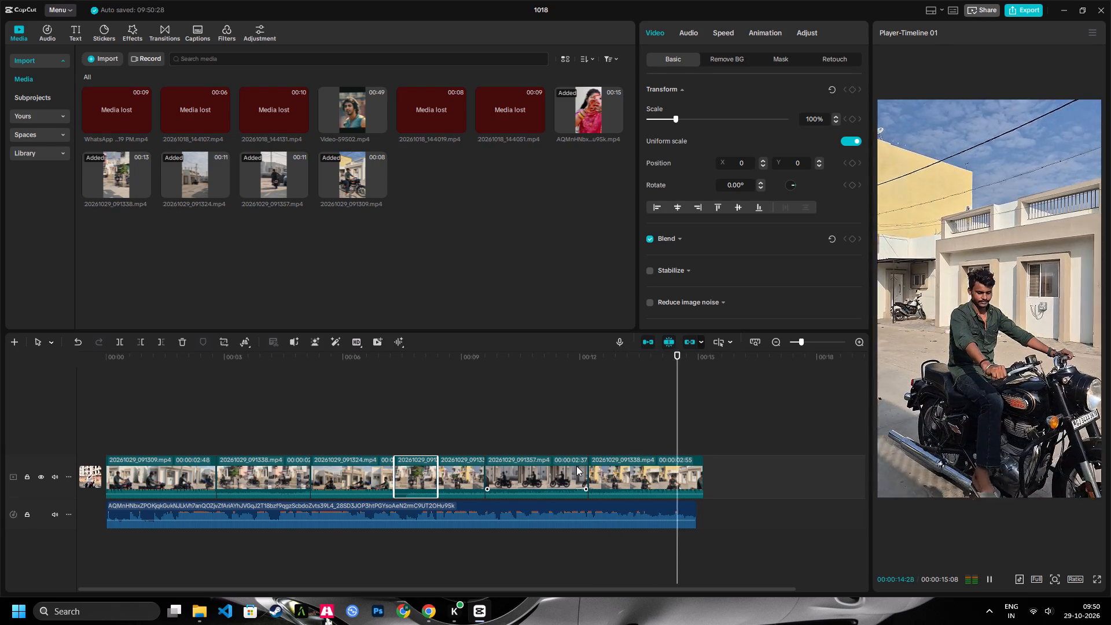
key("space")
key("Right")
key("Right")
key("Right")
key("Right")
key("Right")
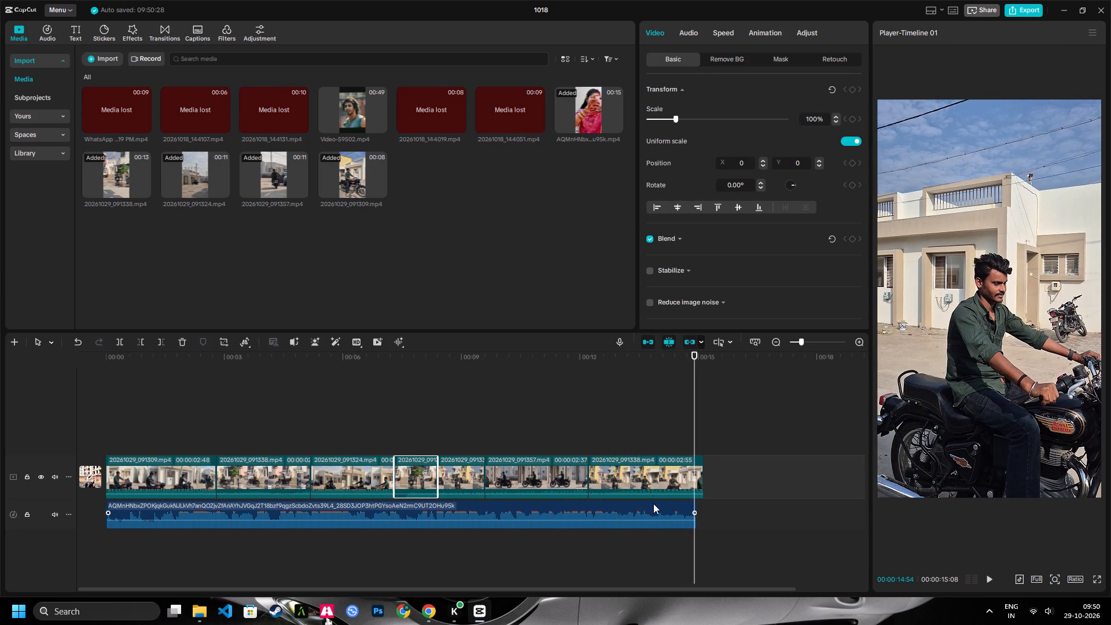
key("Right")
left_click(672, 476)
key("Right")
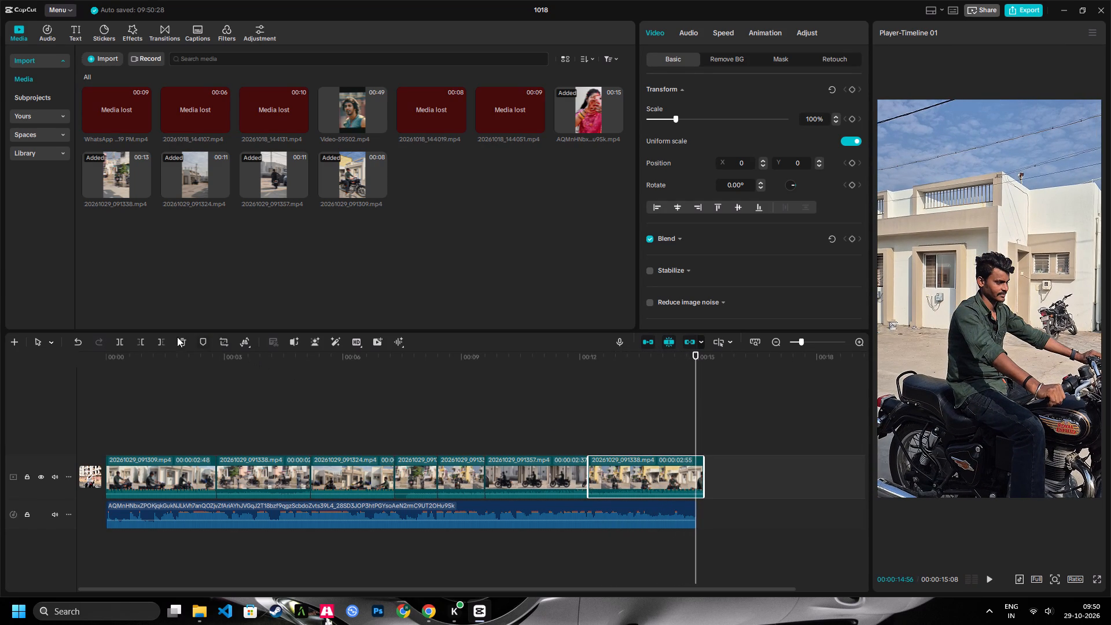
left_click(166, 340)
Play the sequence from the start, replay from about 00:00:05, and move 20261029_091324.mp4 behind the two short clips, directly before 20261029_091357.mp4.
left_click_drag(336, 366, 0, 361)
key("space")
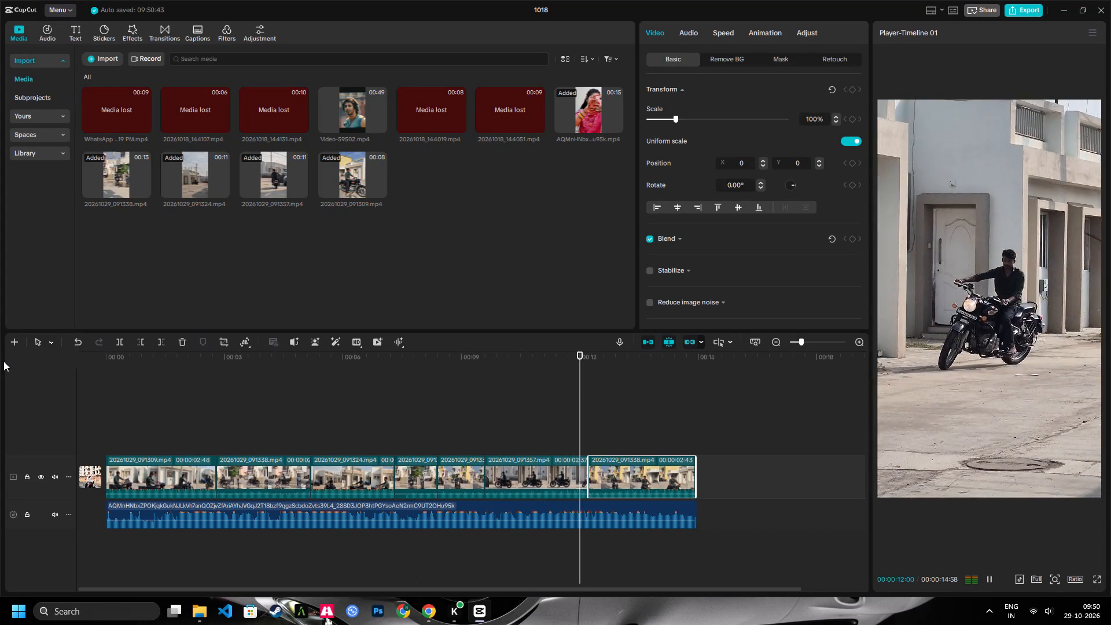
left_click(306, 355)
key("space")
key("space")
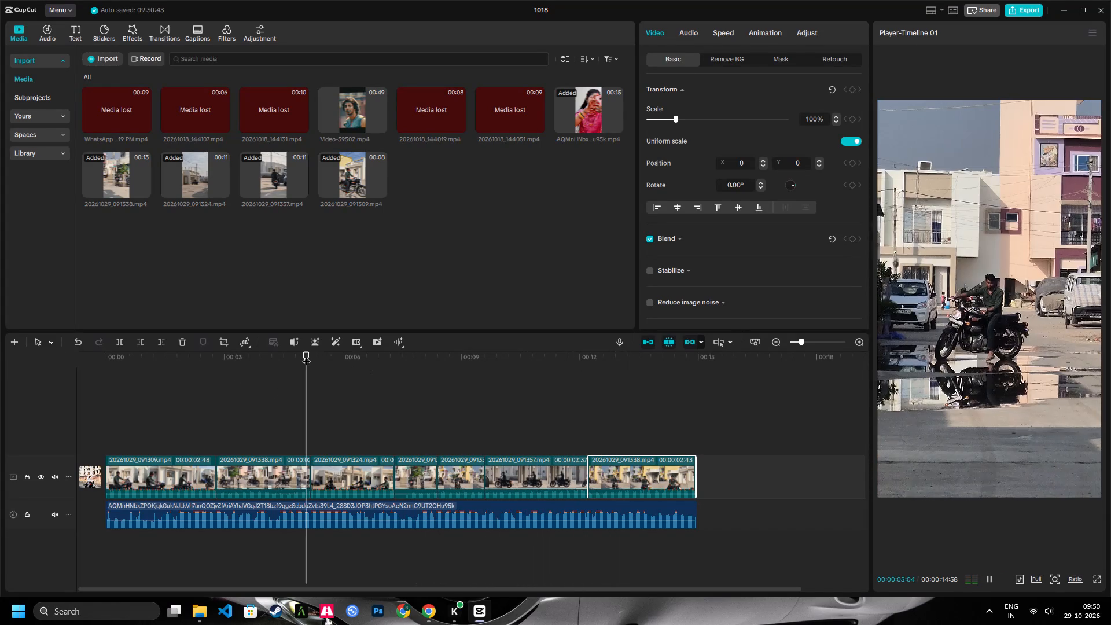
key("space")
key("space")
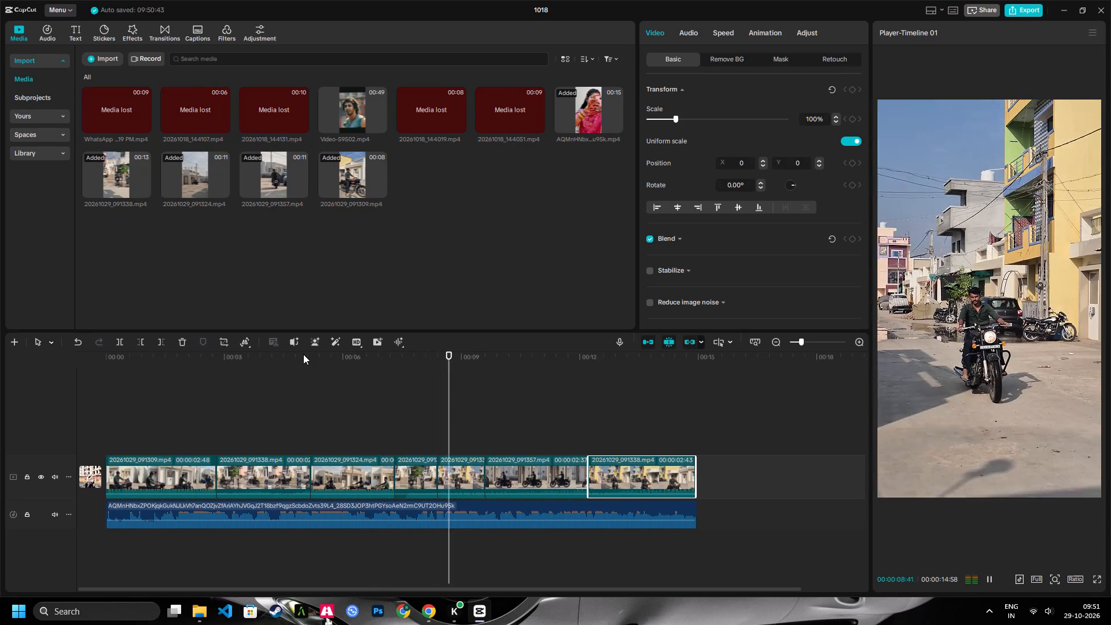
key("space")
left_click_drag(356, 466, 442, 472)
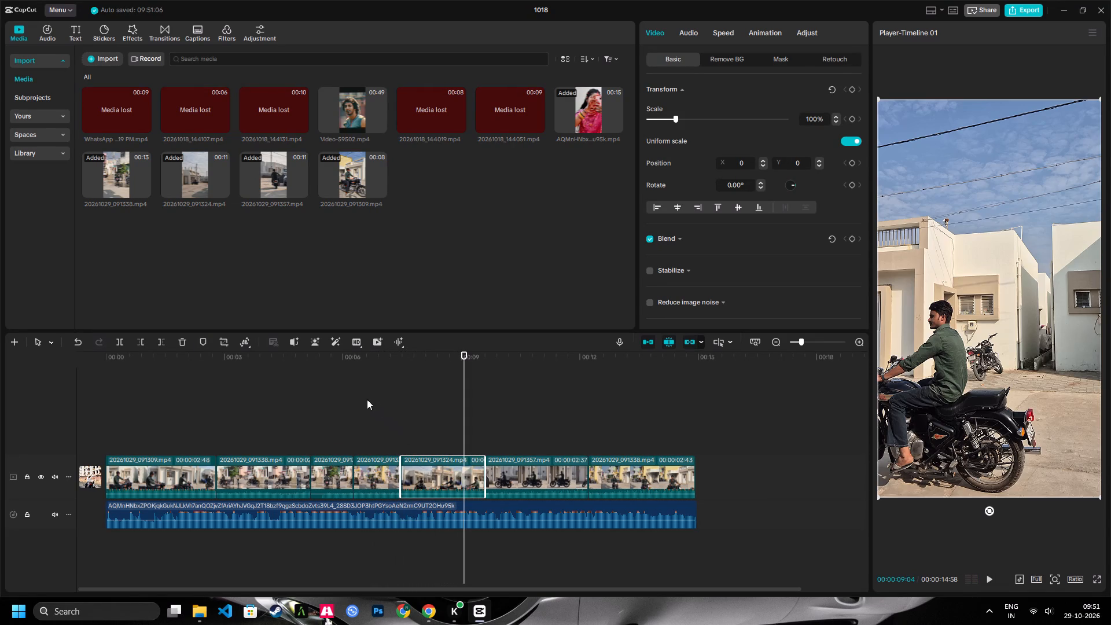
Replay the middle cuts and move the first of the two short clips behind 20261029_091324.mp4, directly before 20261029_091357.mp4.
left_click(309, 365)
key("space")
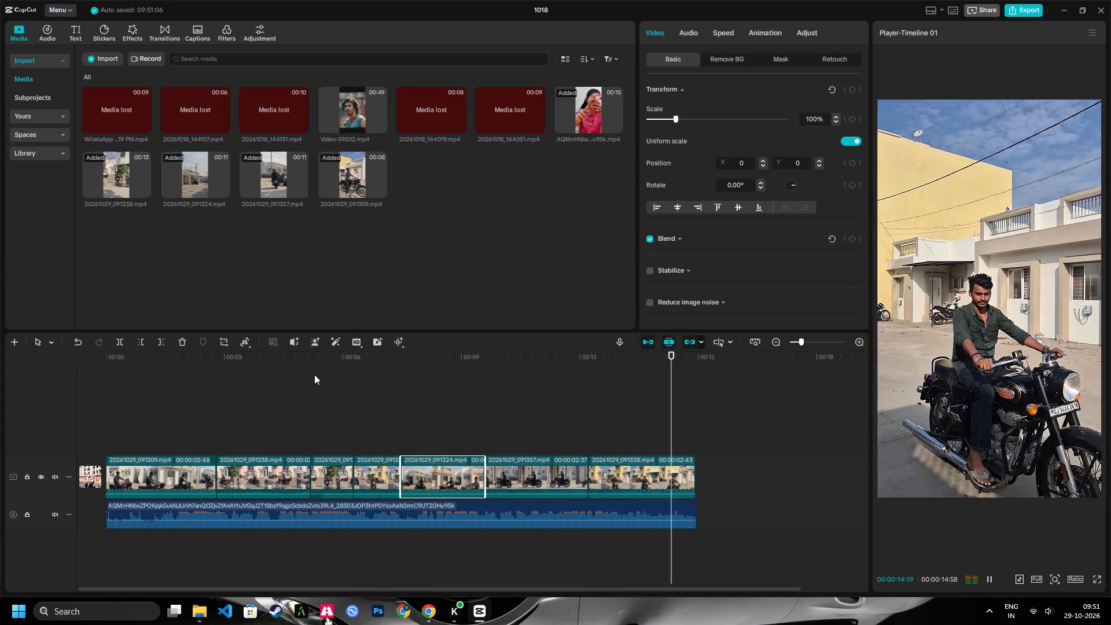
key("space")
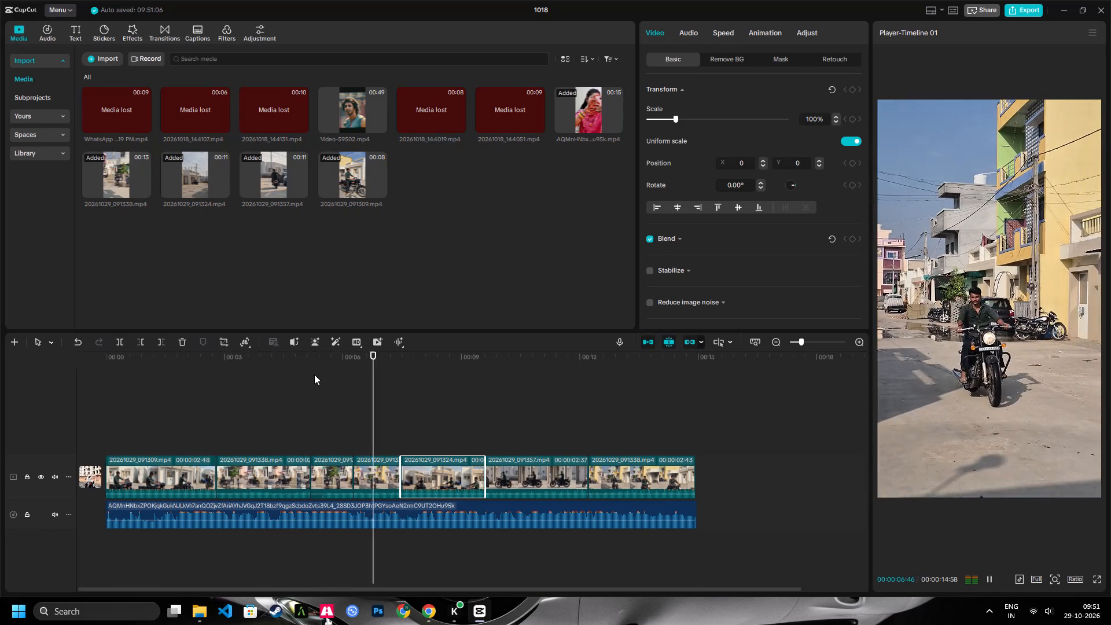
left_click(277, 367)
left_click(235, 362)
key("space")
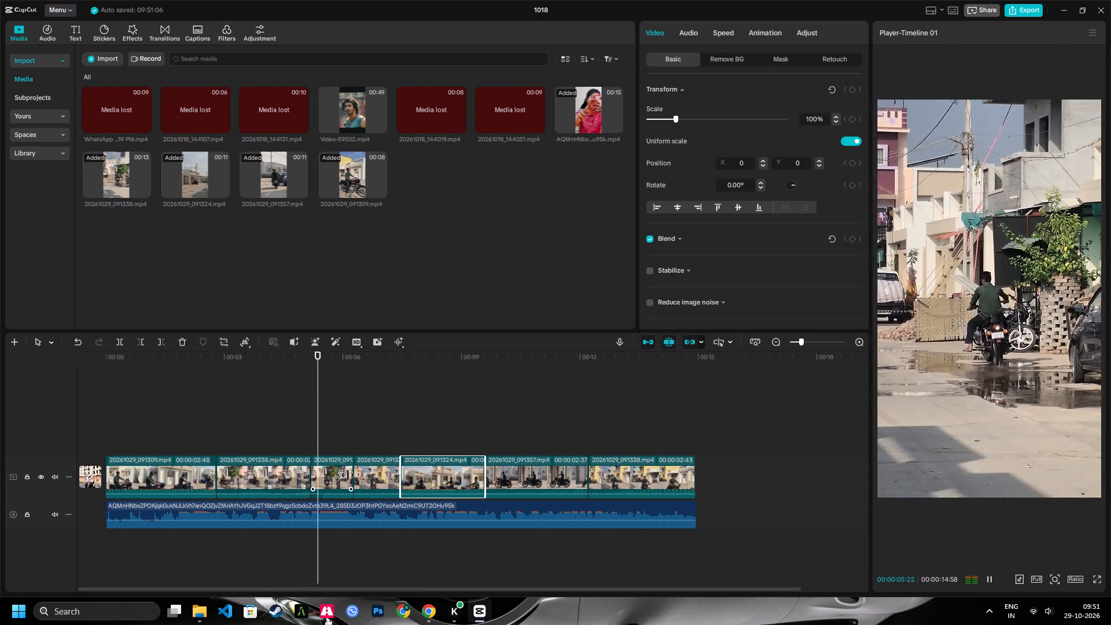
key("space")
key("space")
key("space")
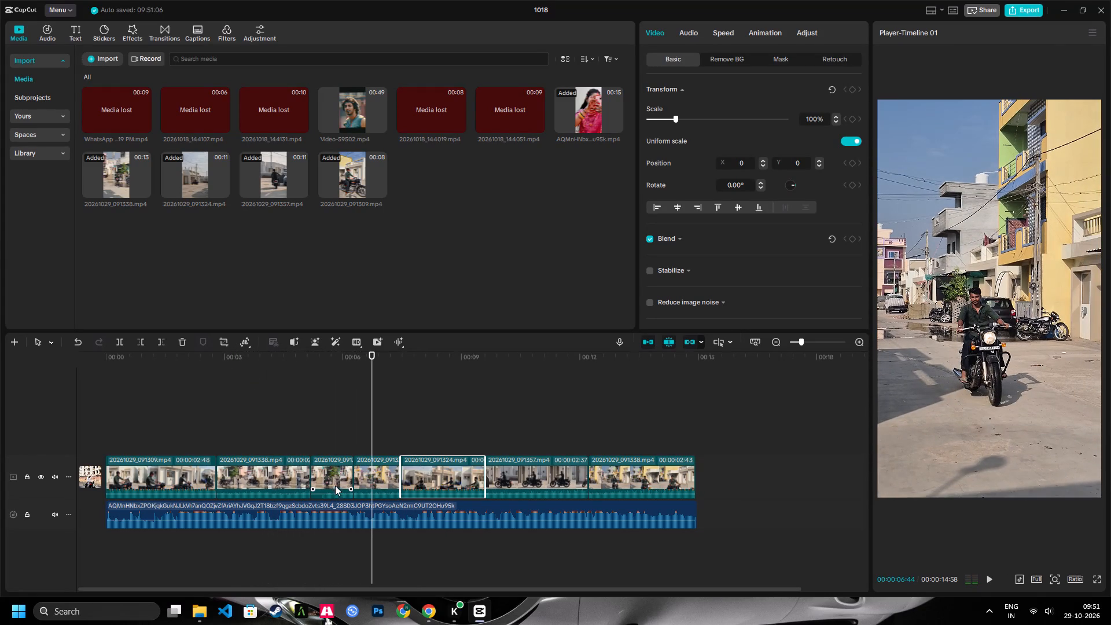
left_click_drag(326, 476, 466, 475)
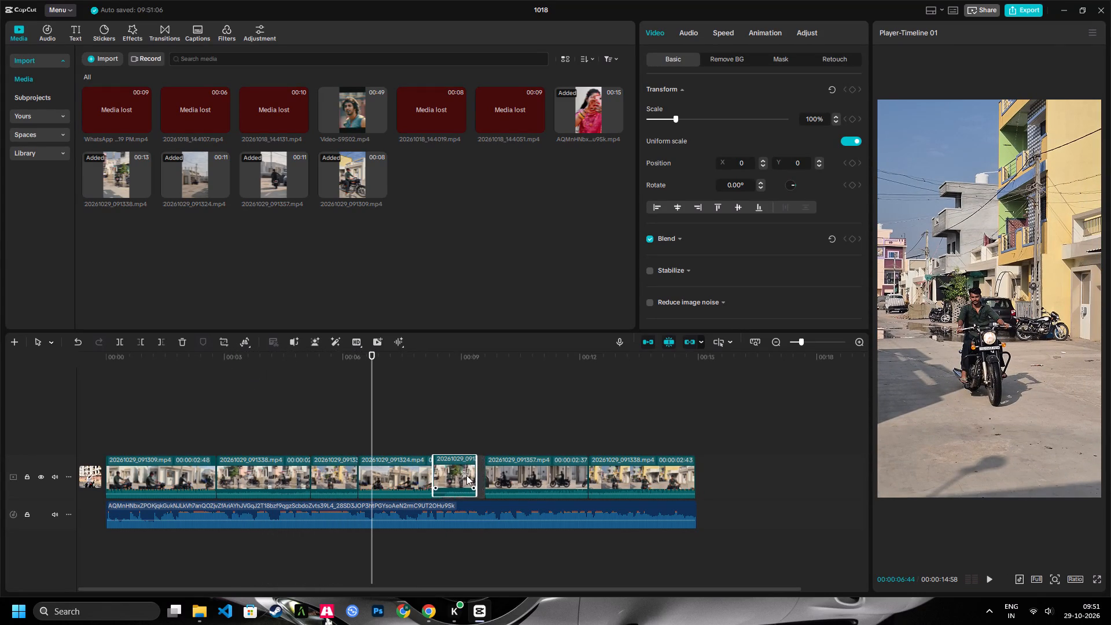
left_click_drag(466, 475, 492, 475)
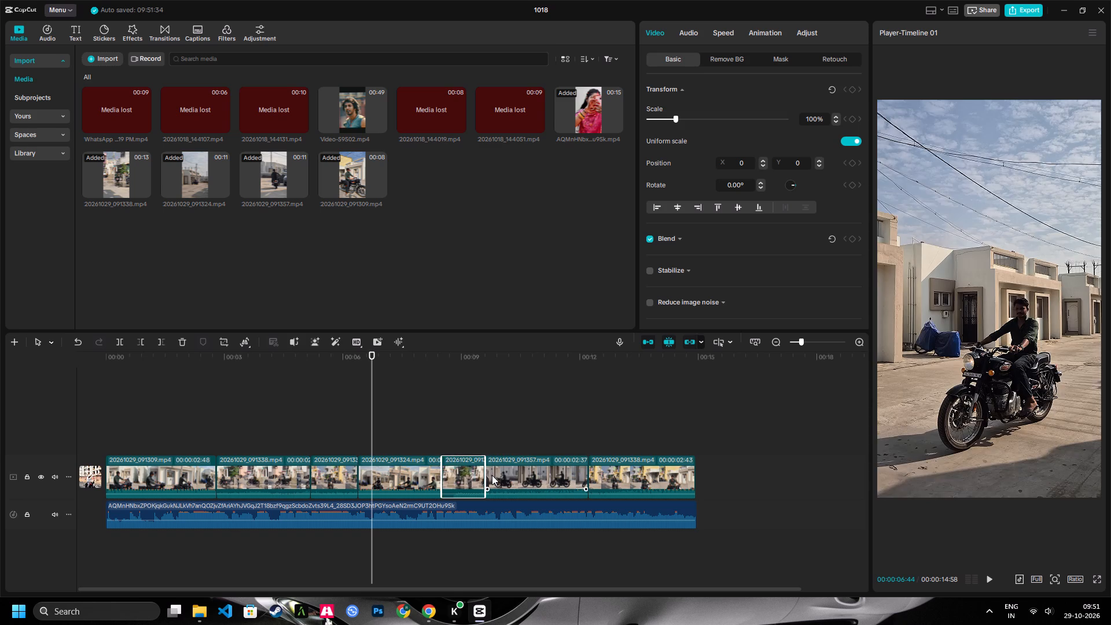
Undo the two clip moves, the end trim and the earlier extension of the short clip after 20261029_091324.mp4.
key("ctrl+z")
key("ctrl+z")
key("ctrl+z")
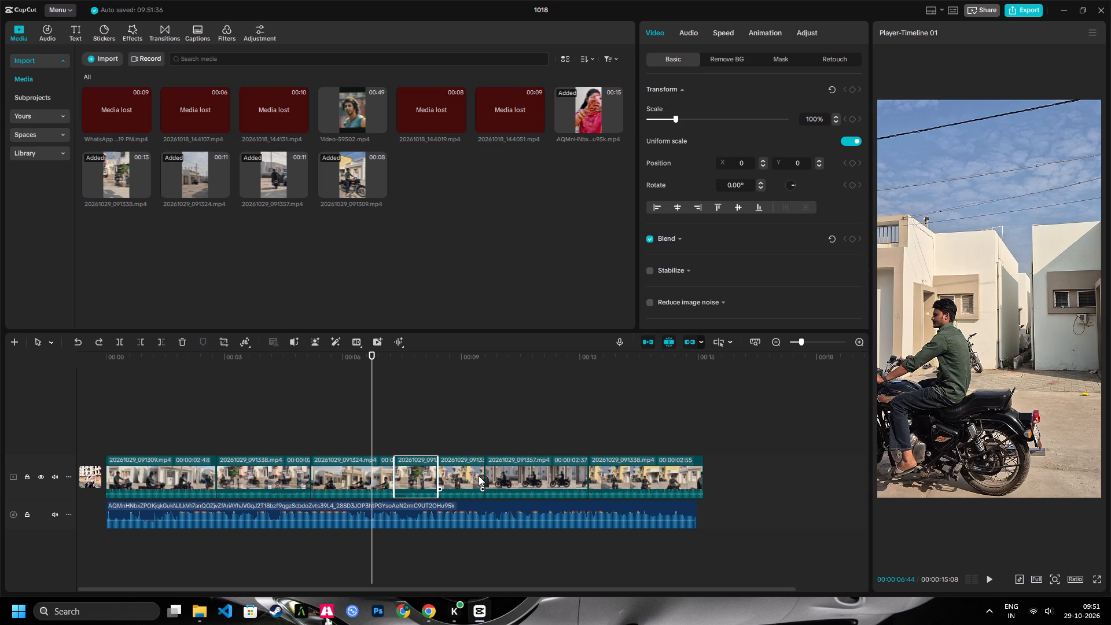
key("ctrl+z")
Replay the cuts against the audio and move 20261029_091357.mp4 directly in front of 20261029_091324.mp4.
key("space")
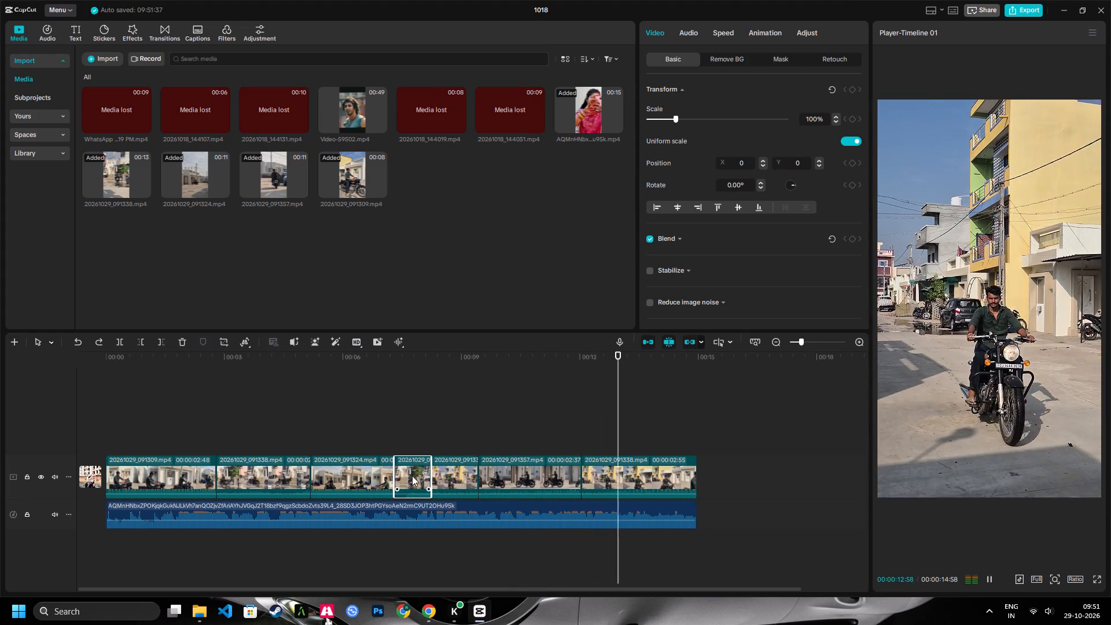
key("space")
left_click(508, 476)
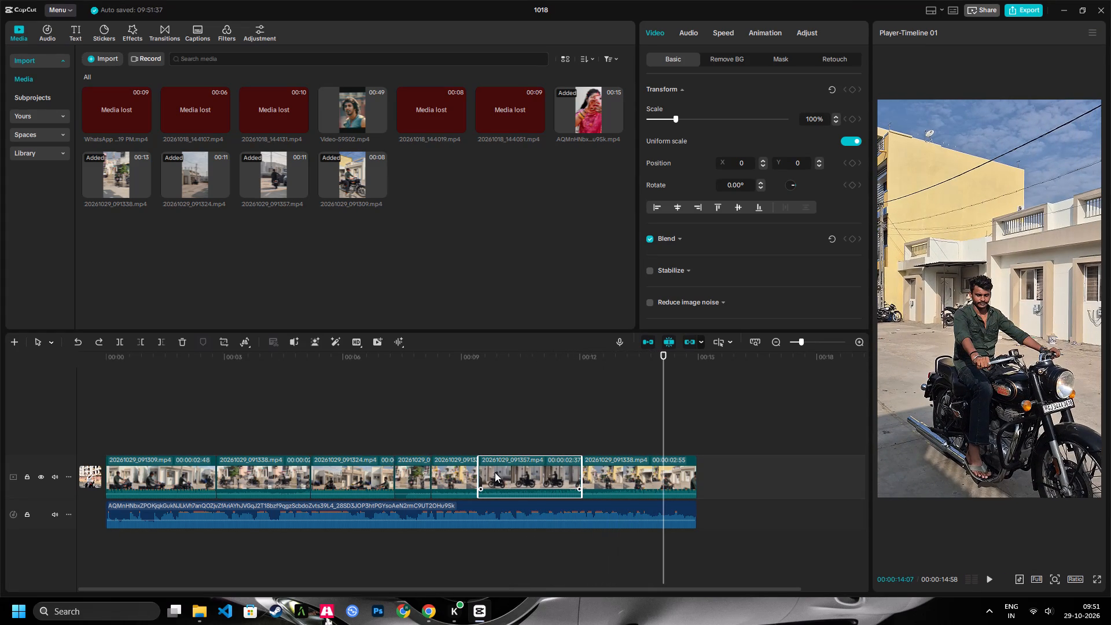
left_click(462, 367)
key("space")
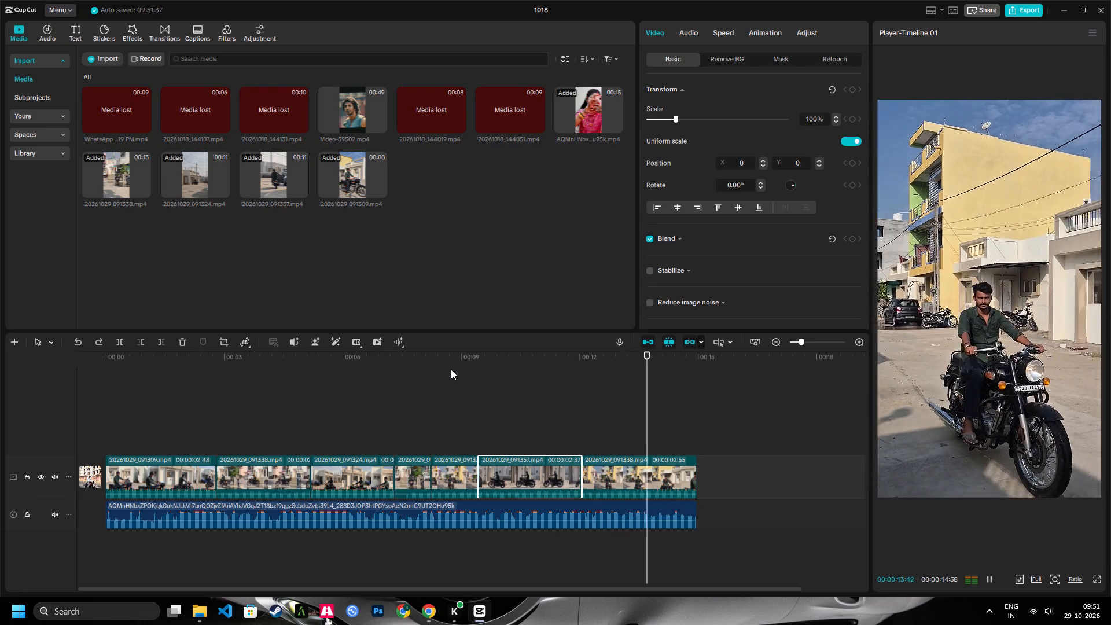
key("space")
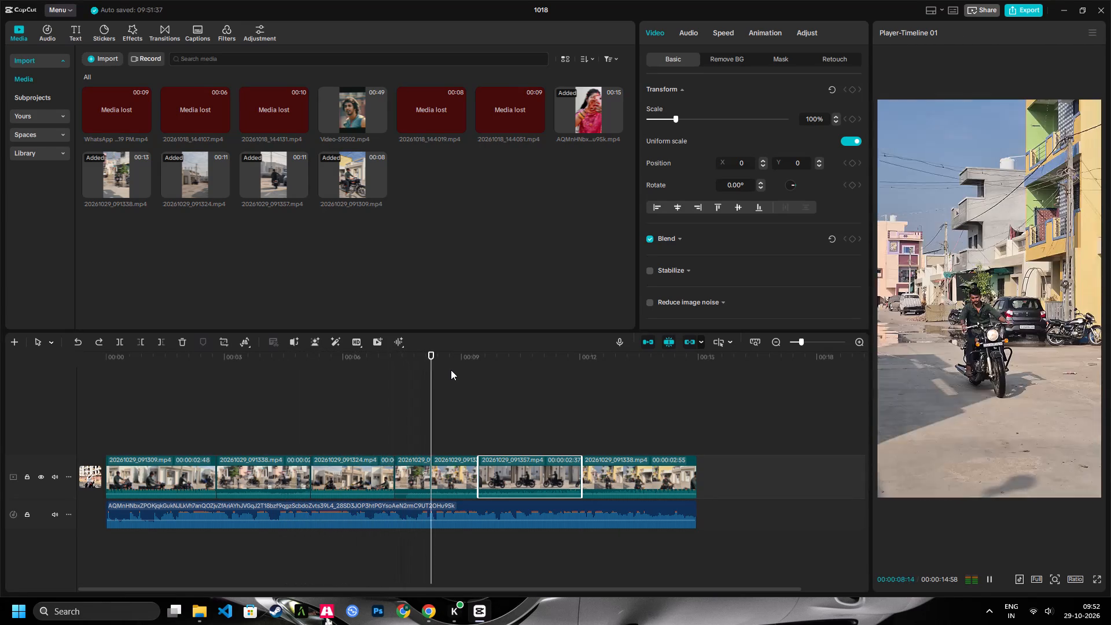
key("space")
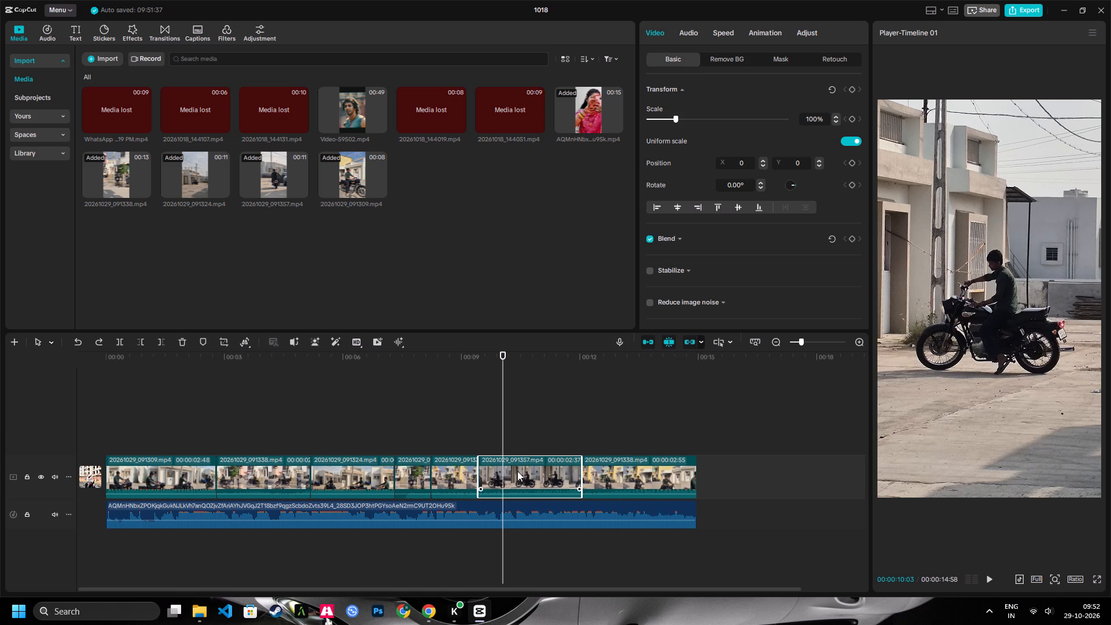
left_click_drag(518, 471, 403, 467)
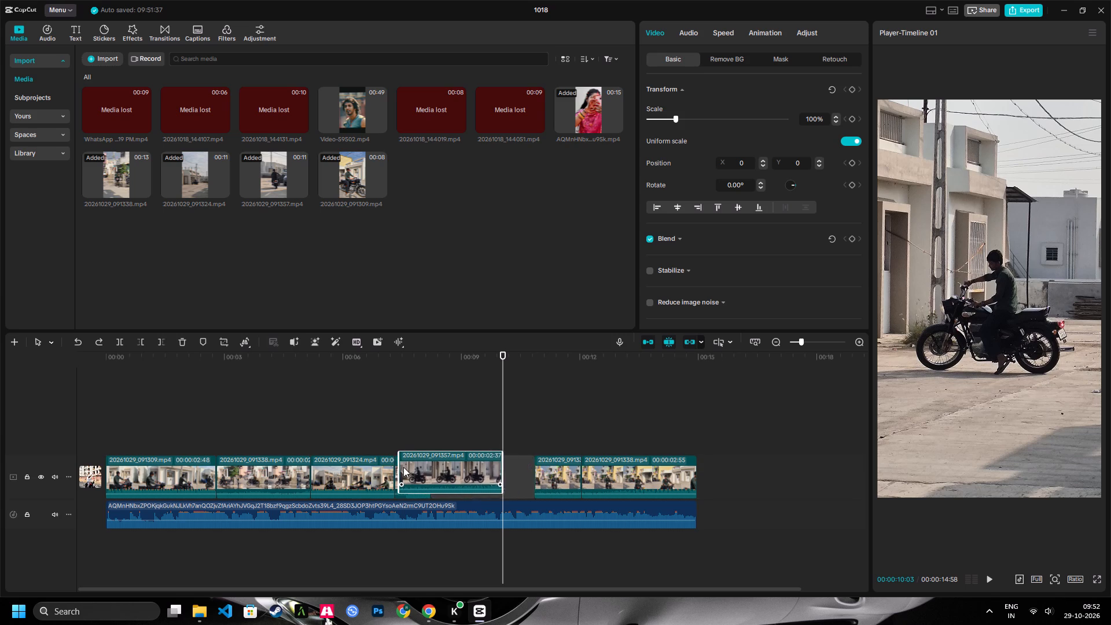
left_click_drag(403, 467, 350, 470)
Move 20261029_091324.mp4 between the two short clips.
left_click_drag(458, 475, 479, 475)
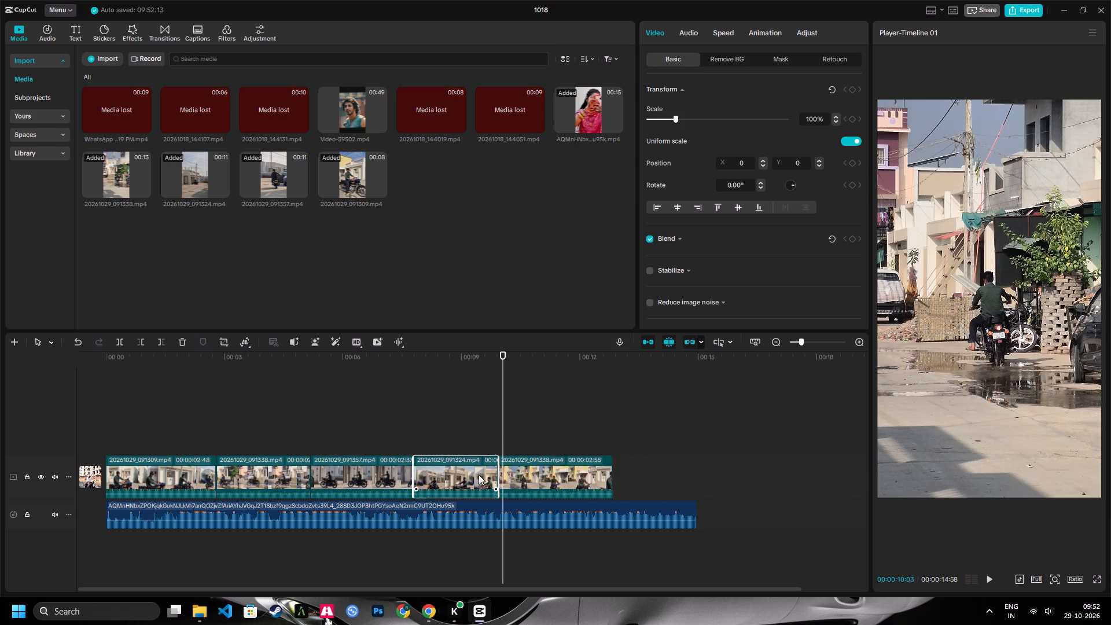
left_click_drag(479, 475, 463, 475)
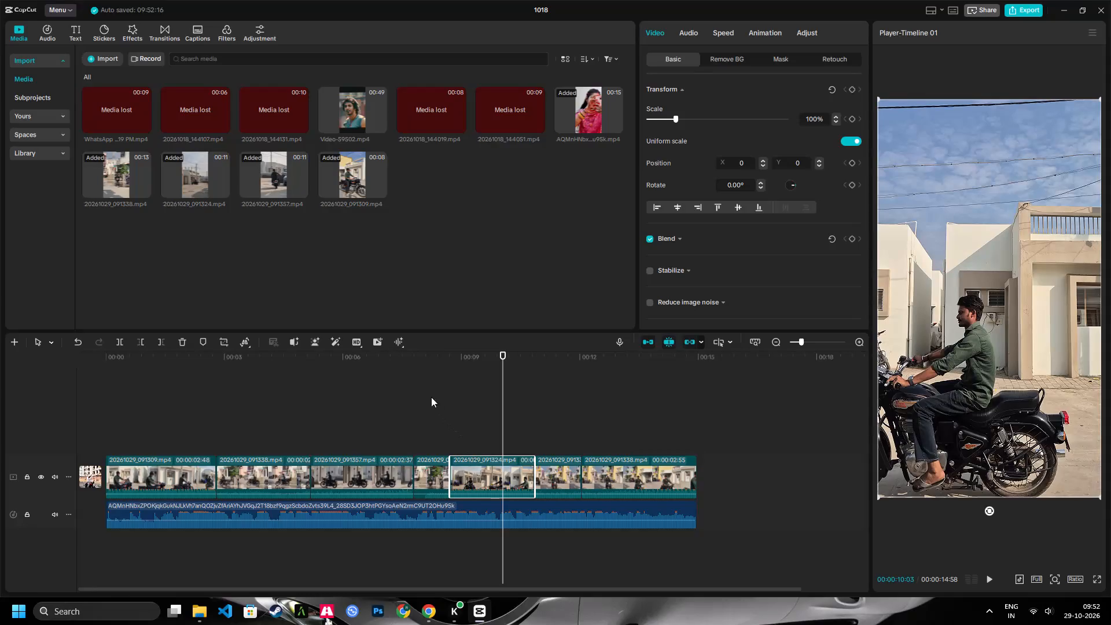
Play the new order from the start and swap the two short clips on either side of 20261029_091324.mp4.
left_click_drag(213, 355, 0, 366)
key("space")
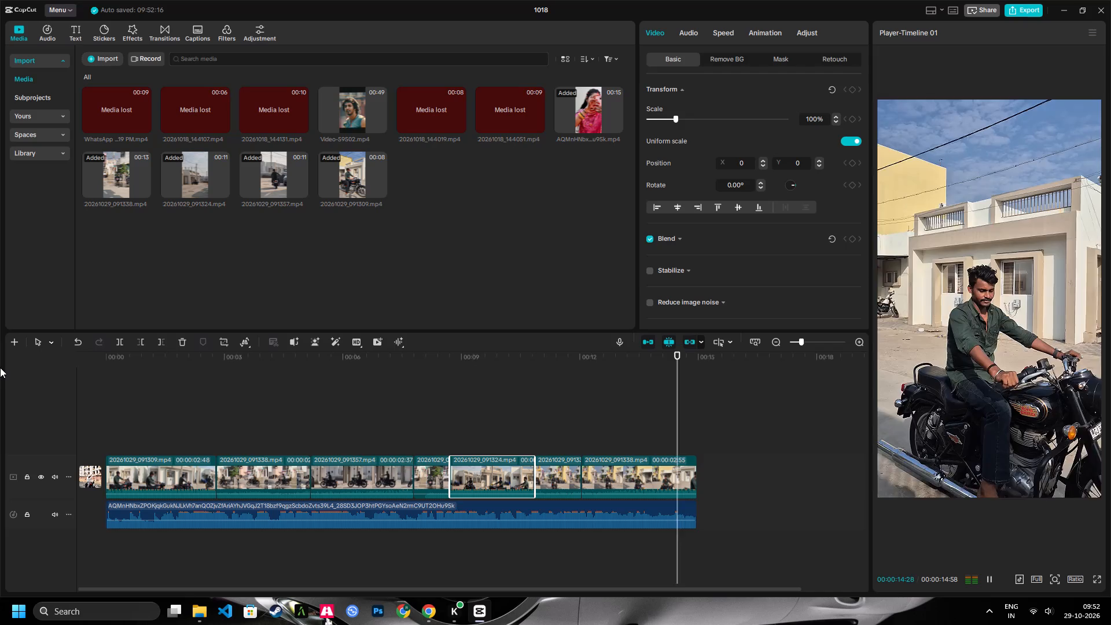
left_click_drag(234, 361, 0, 356)
key("space")
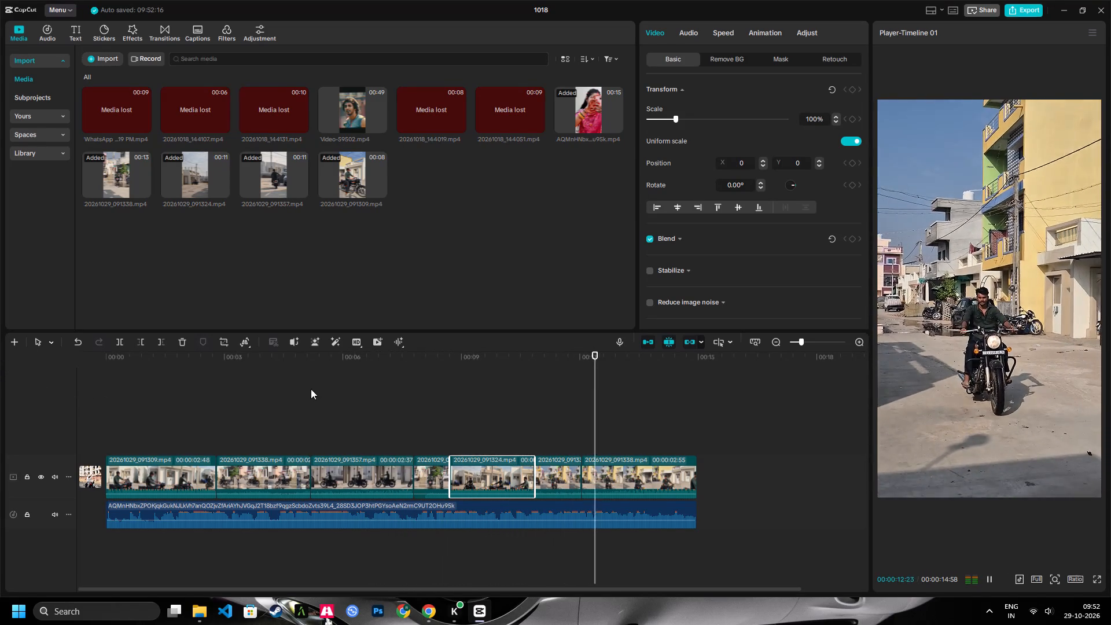
left_click_drag(572, 361, 564, 365)
key("space")
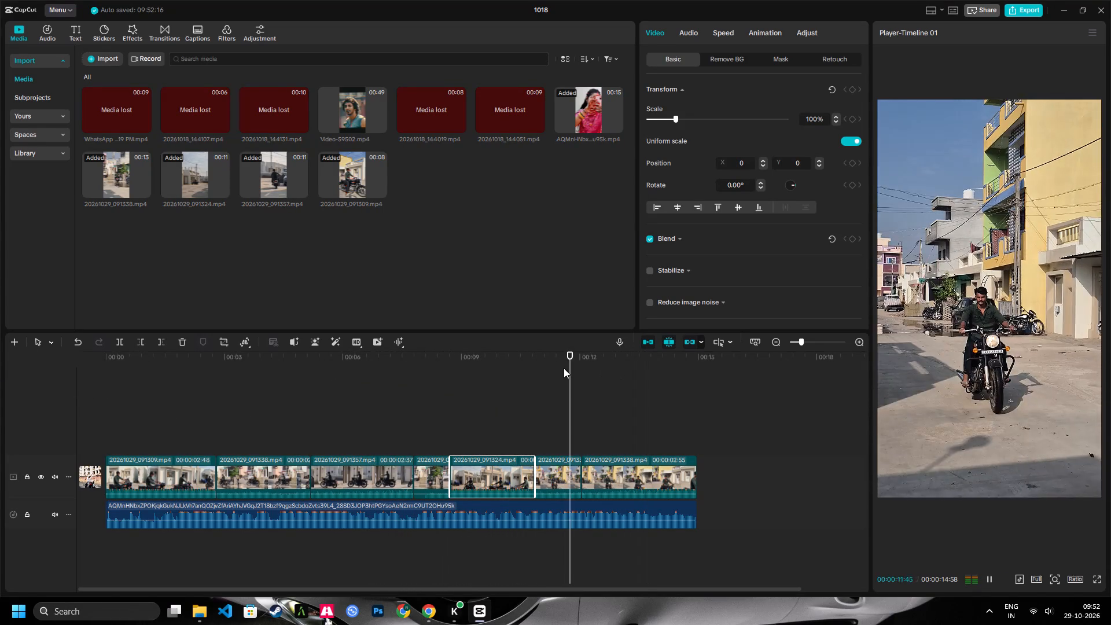
key("space")
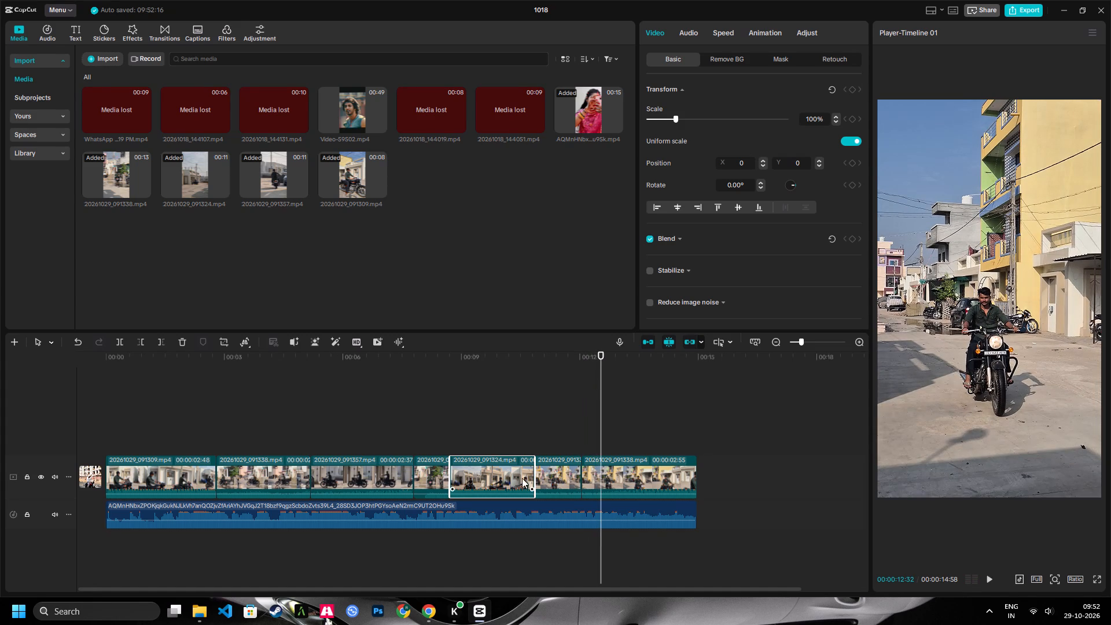
left_click_drag(428, 474, 555, 476)
left_click_drag(520, 482, 431, 484)
left_click(402, 377)
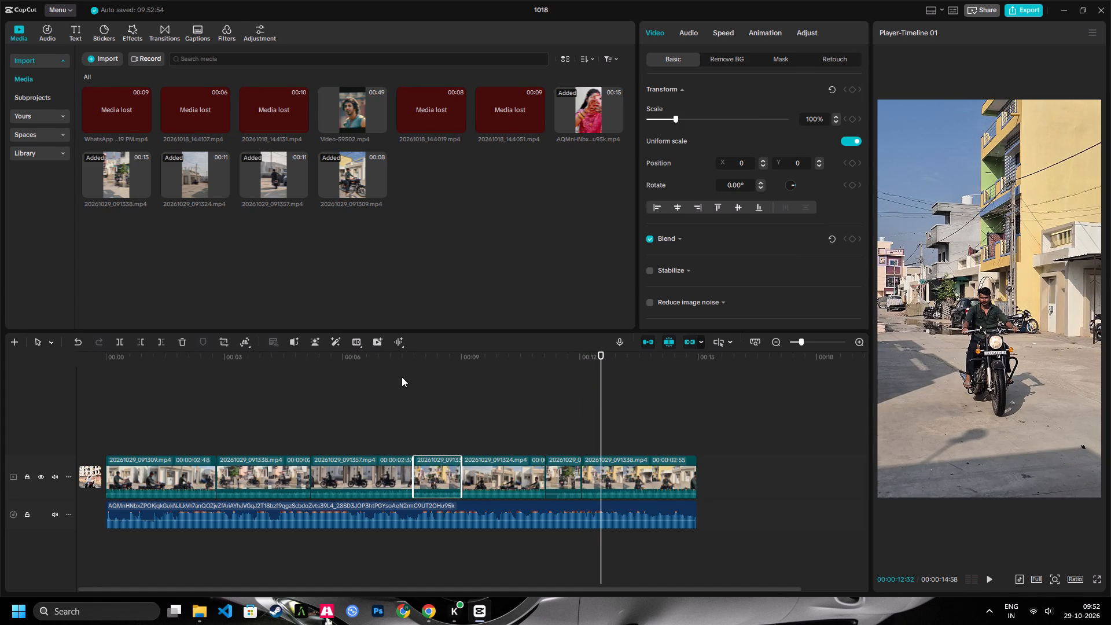
Play the reordered sequence from the start to check its cuts against the audio.
key("space")
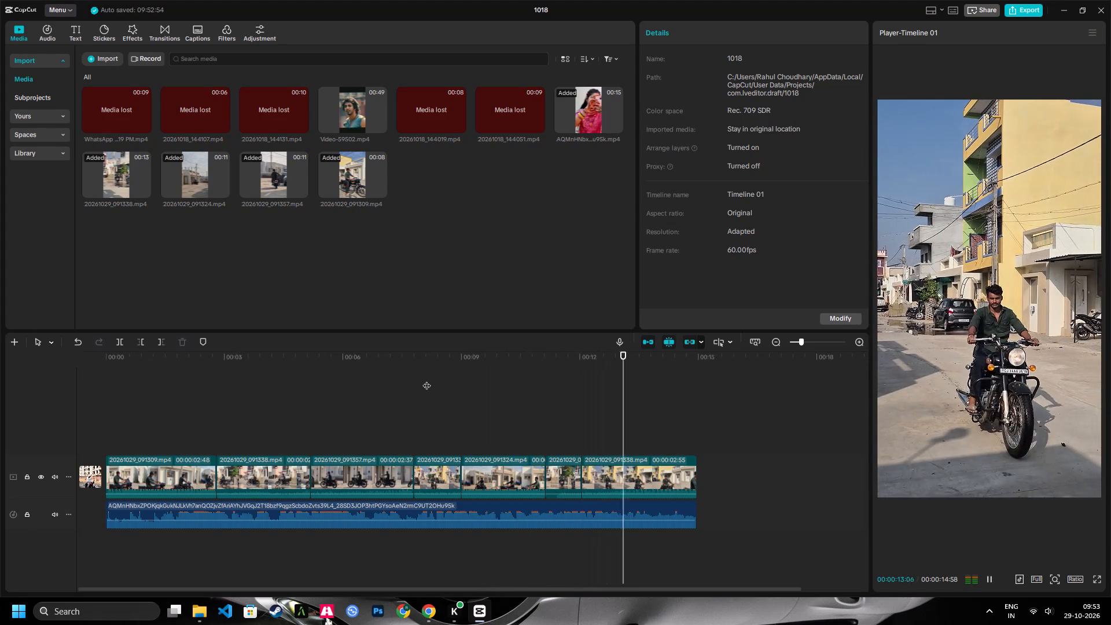
left_click_drag(448, 361, 0, 376)
key("space")
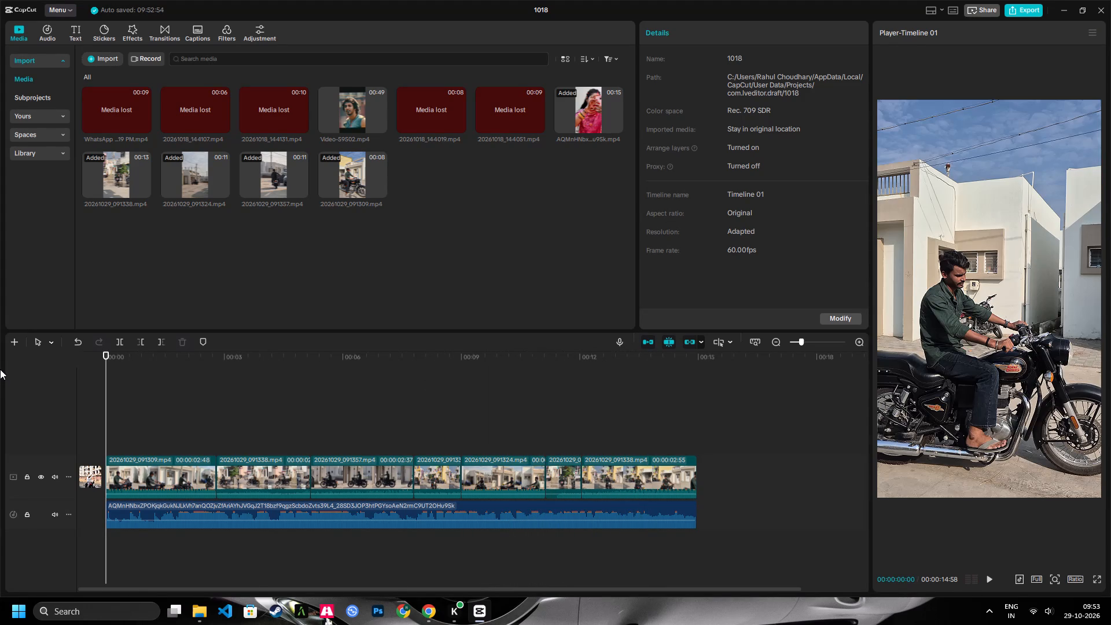
key("space")
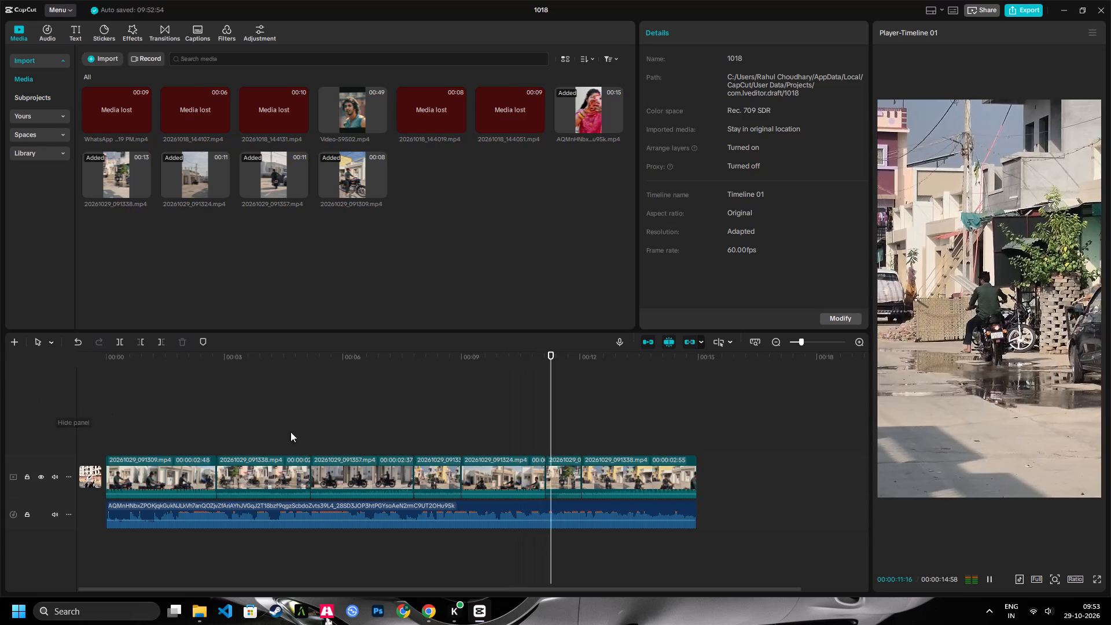
Find the audio cut point at 00:00:08:28 by playback and shorten the end of 20261029_091357.mp4 by about half a second.
left_click(377, 377)
key("space")
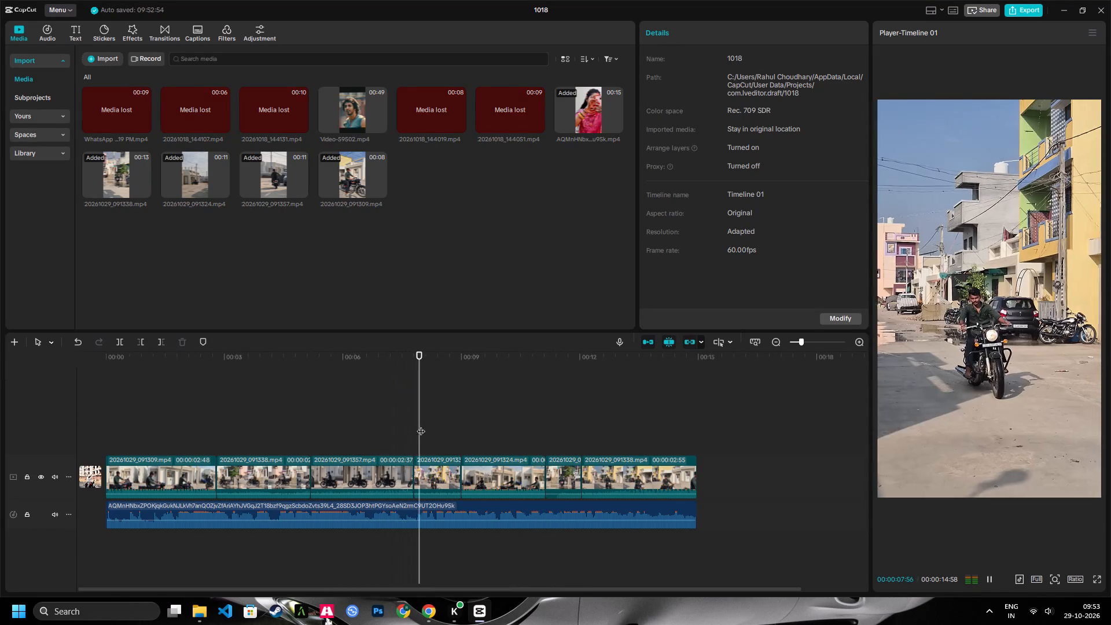
key("space")
key("space")
key("space")
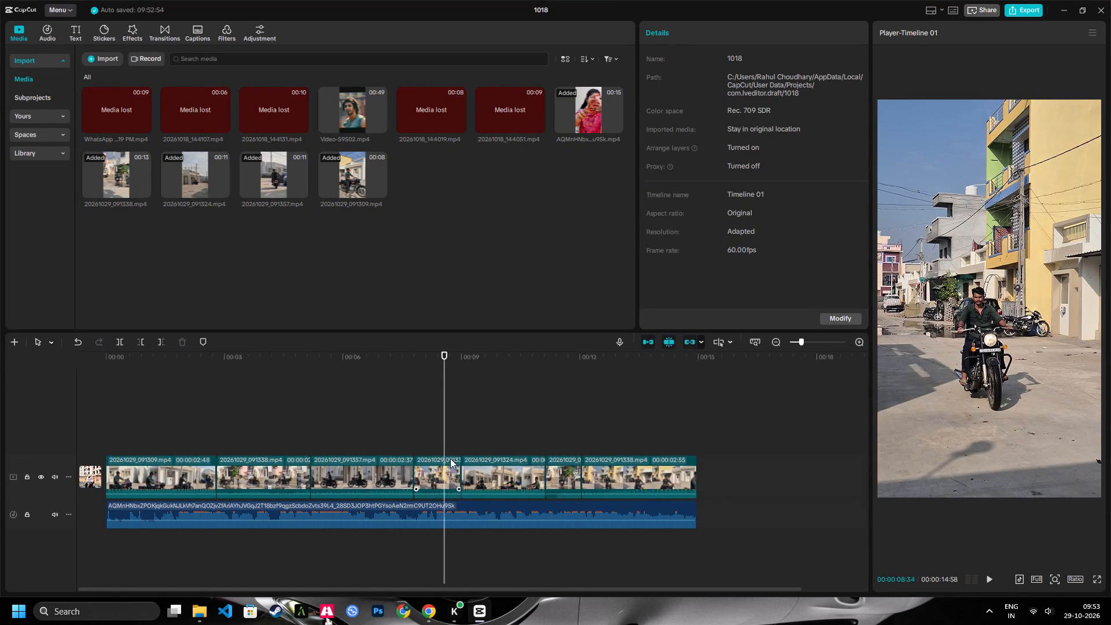
key("Left")
key("Left")
key("Left")
key("Left")
key("Left")
key("Left")
left_click(402, 476)
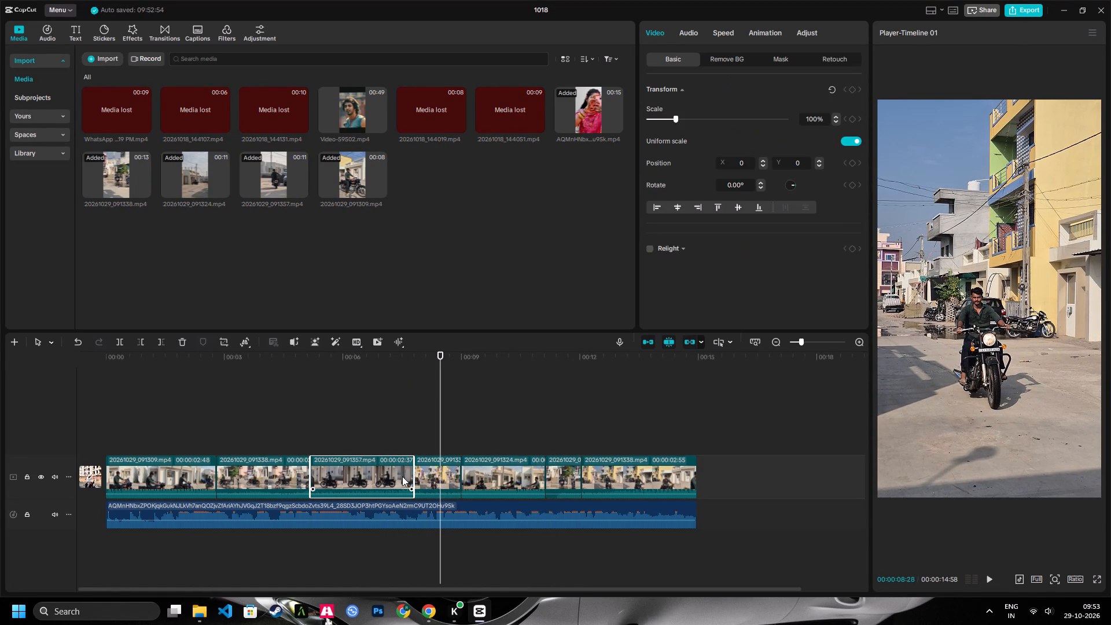
left_click_drag(412, 470, 392, 476)
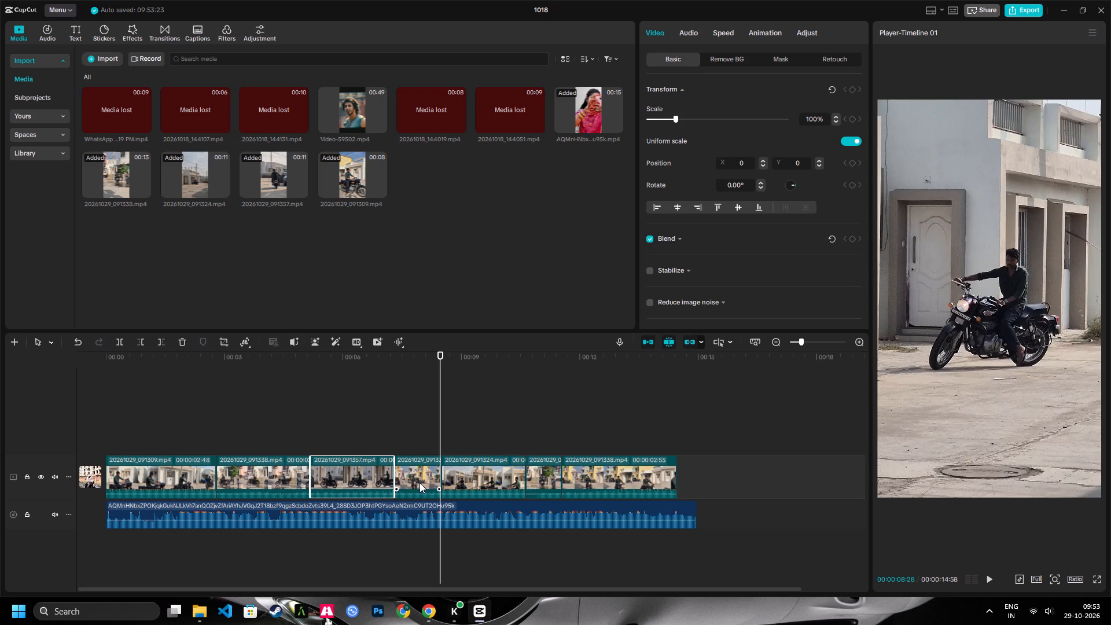
Play the sequence from the start and recheck the cut into the final 20261029_091338.mp4 clip against the audio.
left_click(427, 477)
left_click(442, 475)
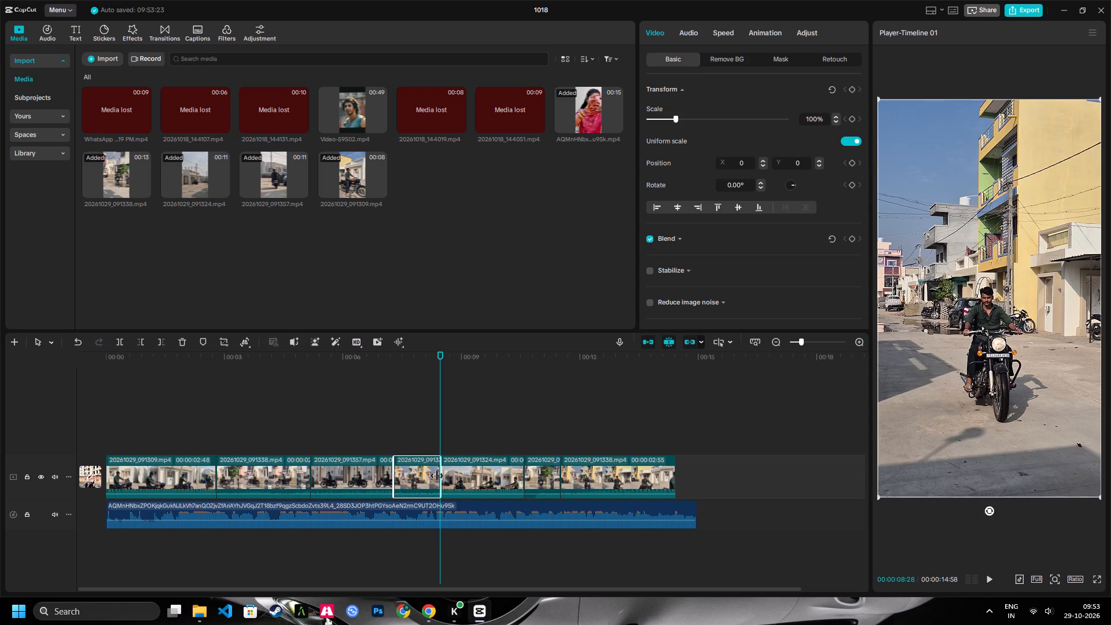
left_click(396, 365)
left_click_drag(355, 363, 0, 367)
key("space")
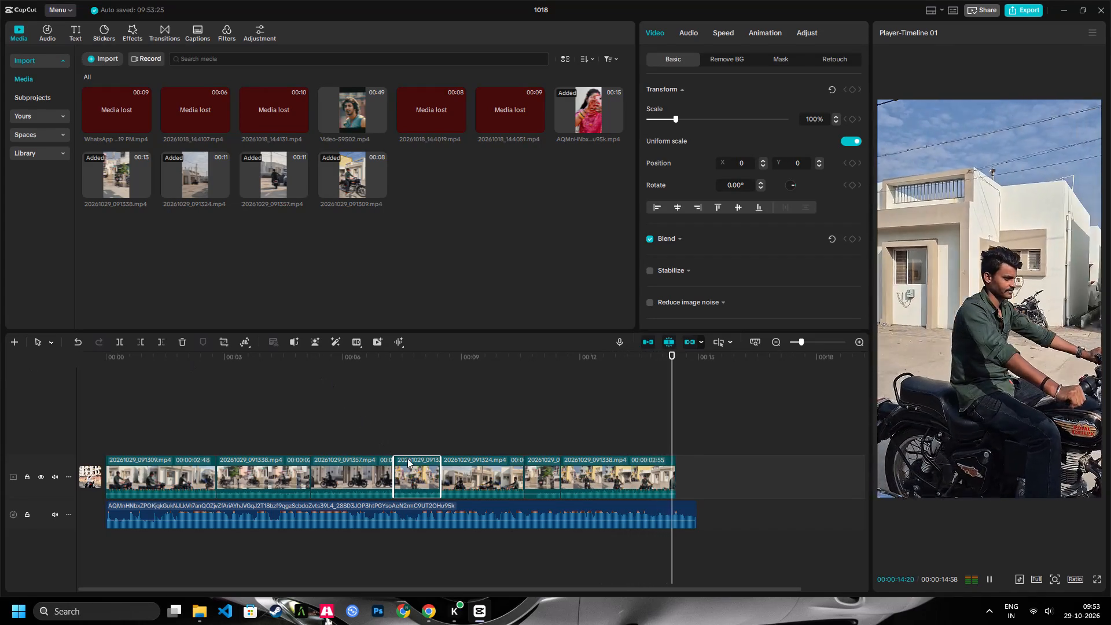
left_click_drag(547, 361, 561, 365)
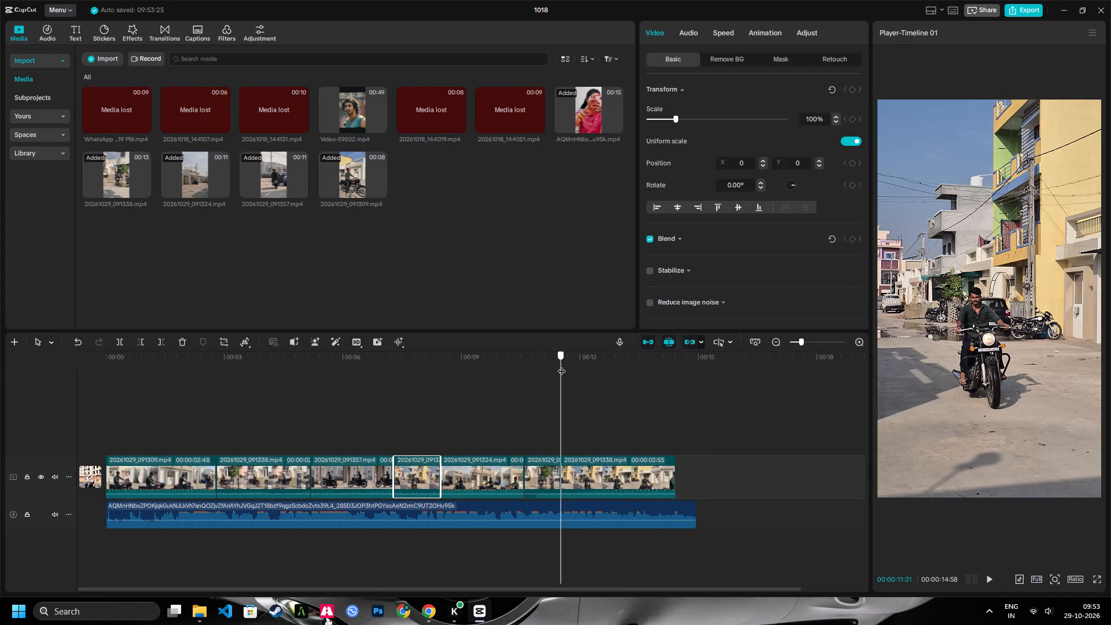
left_click_drag(561, 365, 553, 366)
key("space")
key("space")
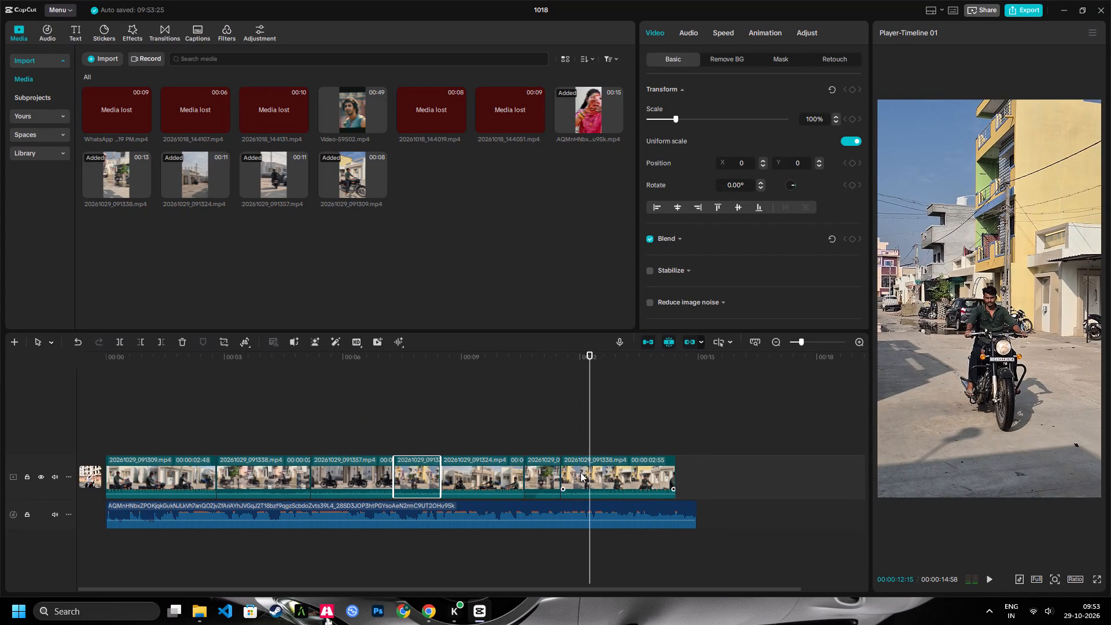
key("space")
key("space")
Replay from about 00:00:05 to 00:00:11 with short pauses, checking each clip change against the audio beats.
left_click(479, 357)
left_click_drag(457, 362, 432, 362)
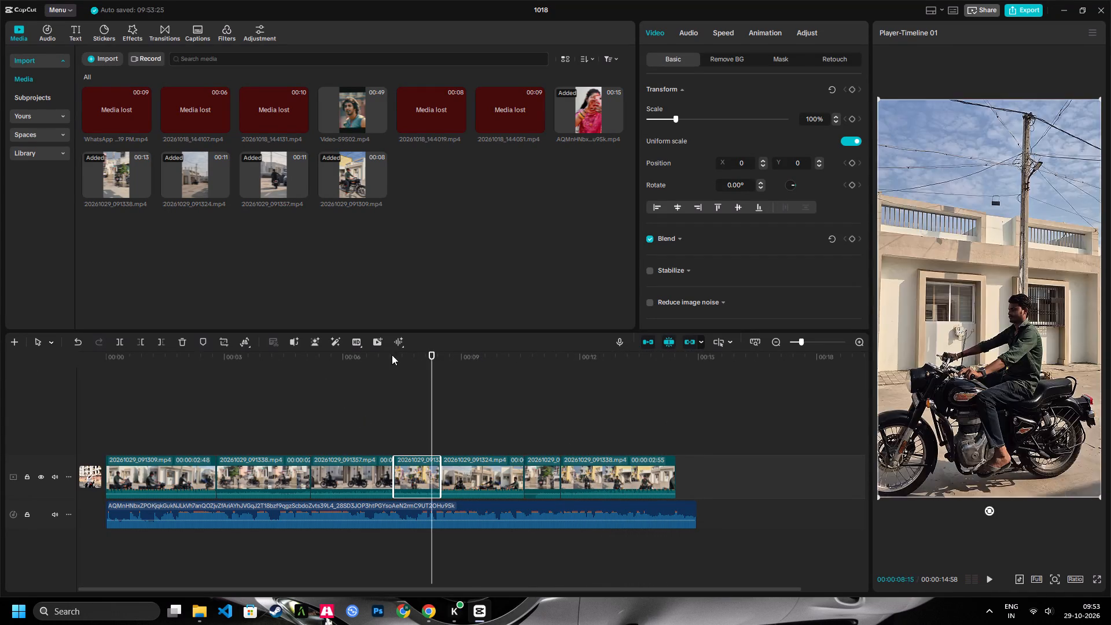
left_click_drag(392, 355, 291, 367)
key("space")
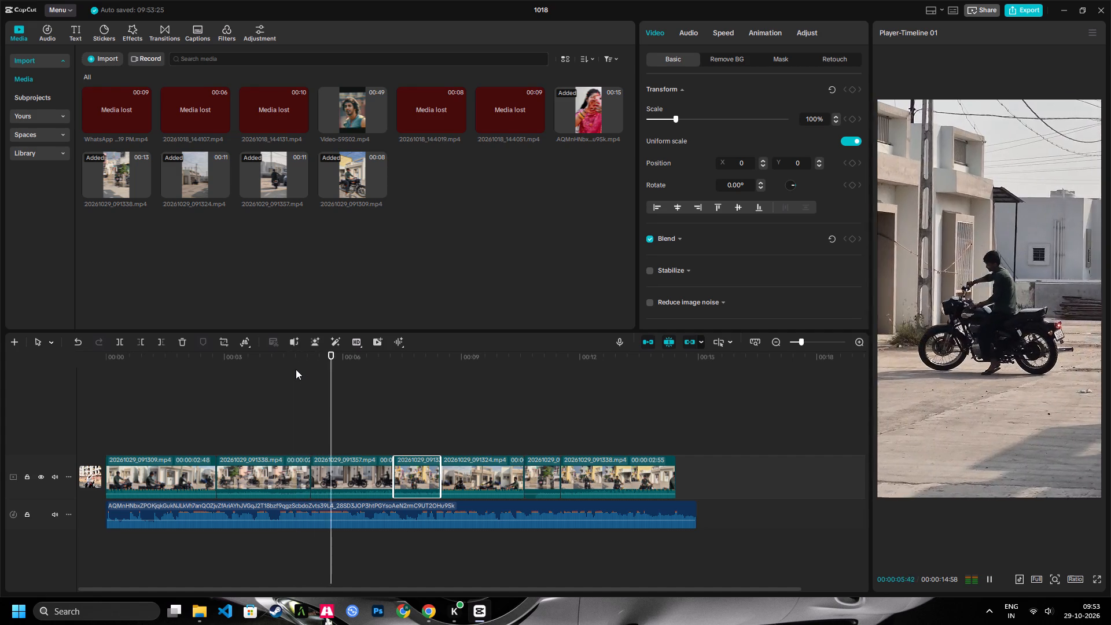
key("space")
key("space")
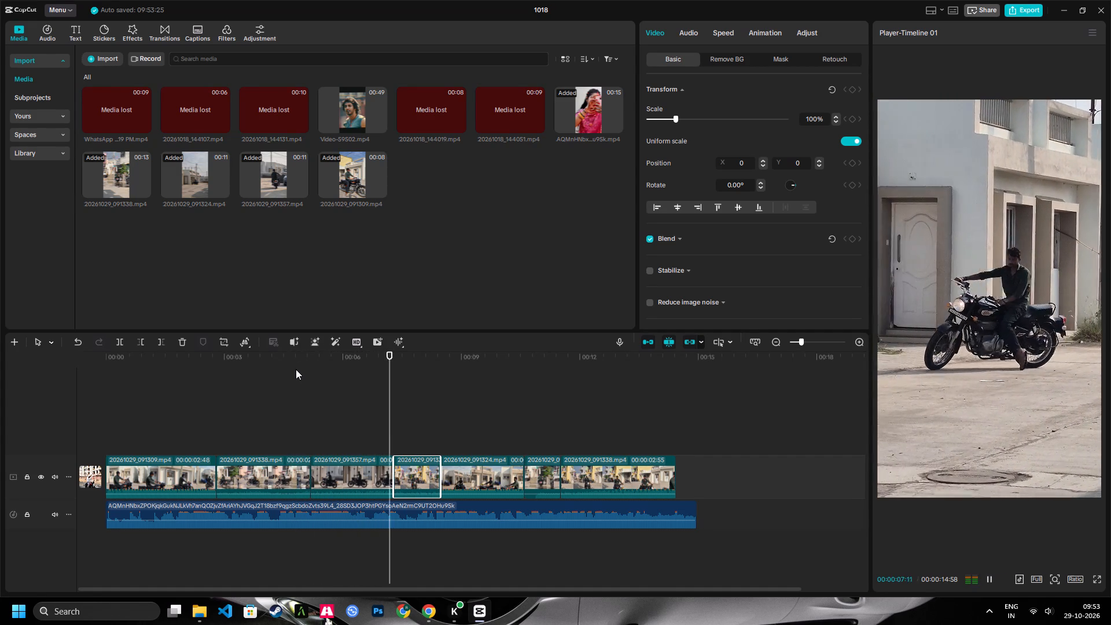
key("space")
key("space")
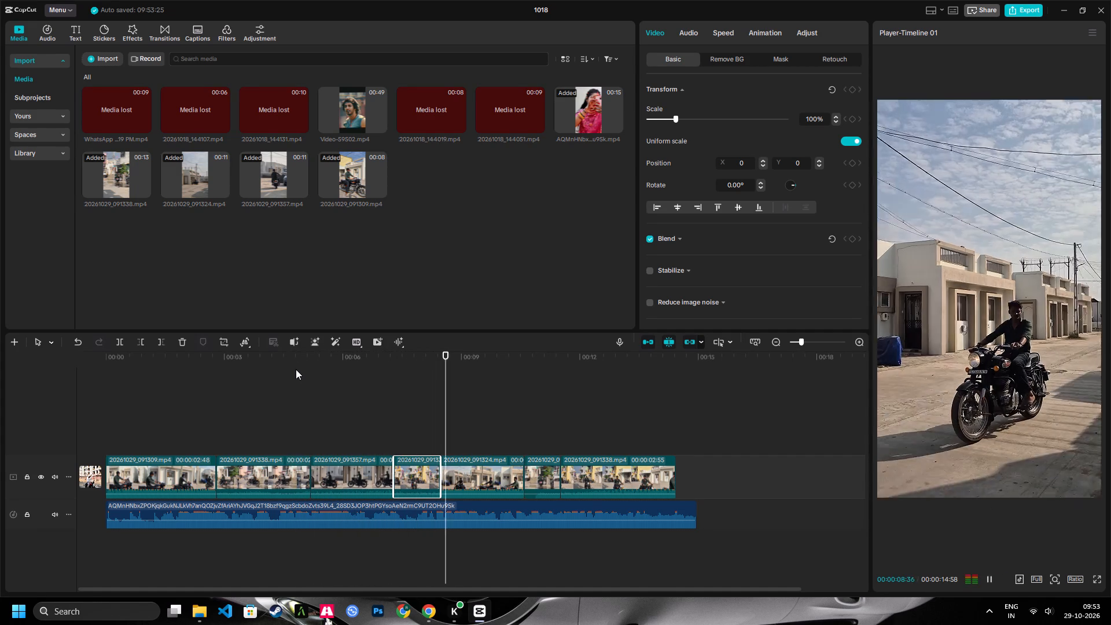
key("space")
key("space")
key("space")
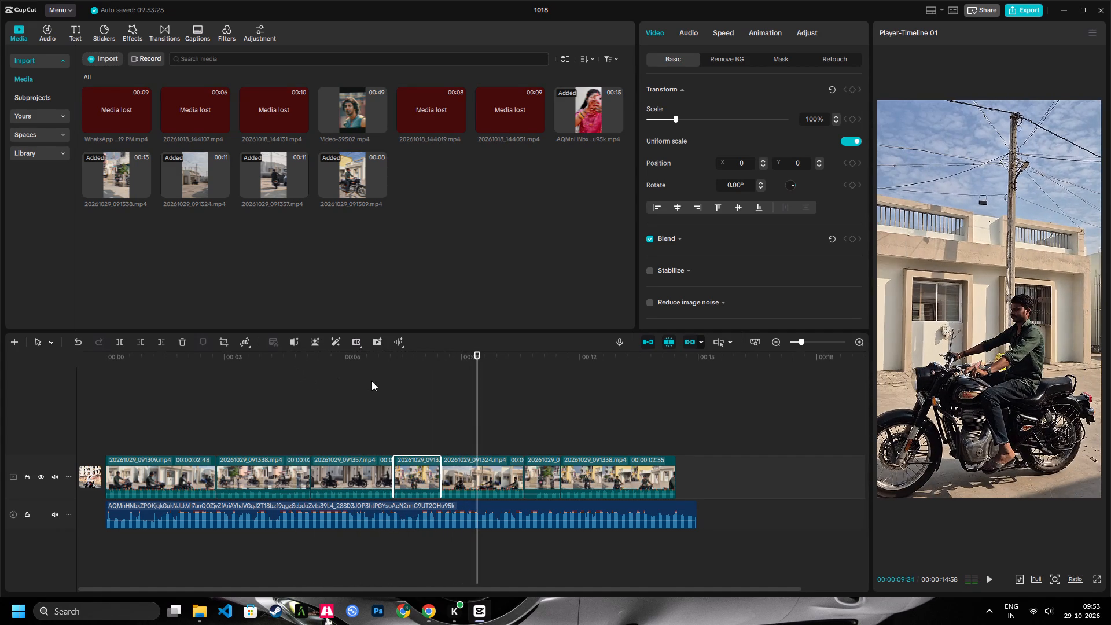
left_click(431, 363)
key("space")
key("space")
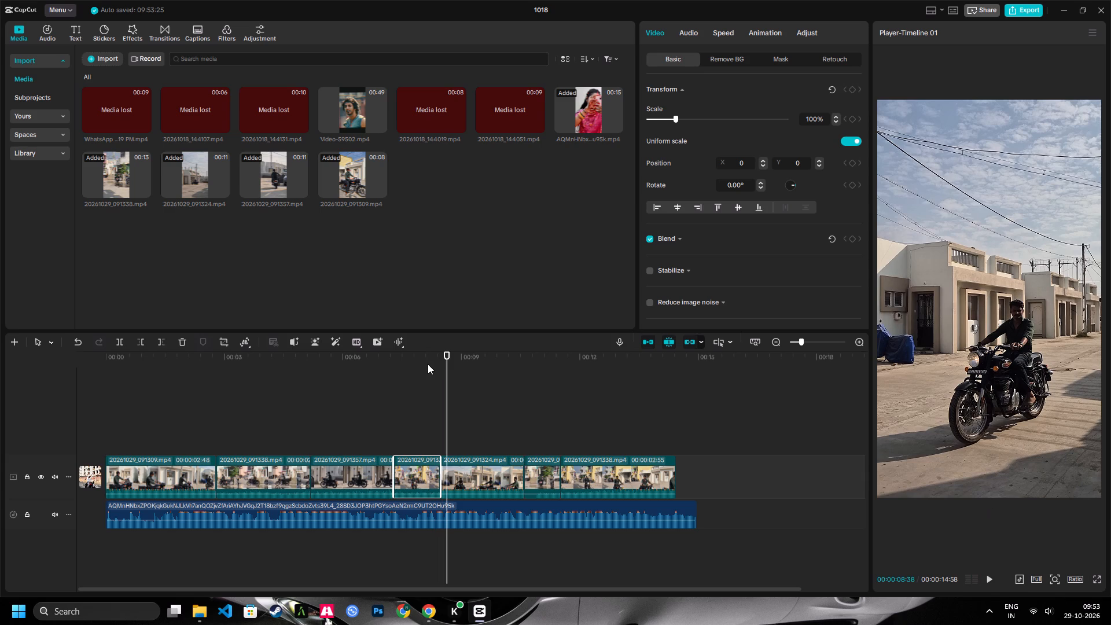
key("space")
key("space")
key("space")
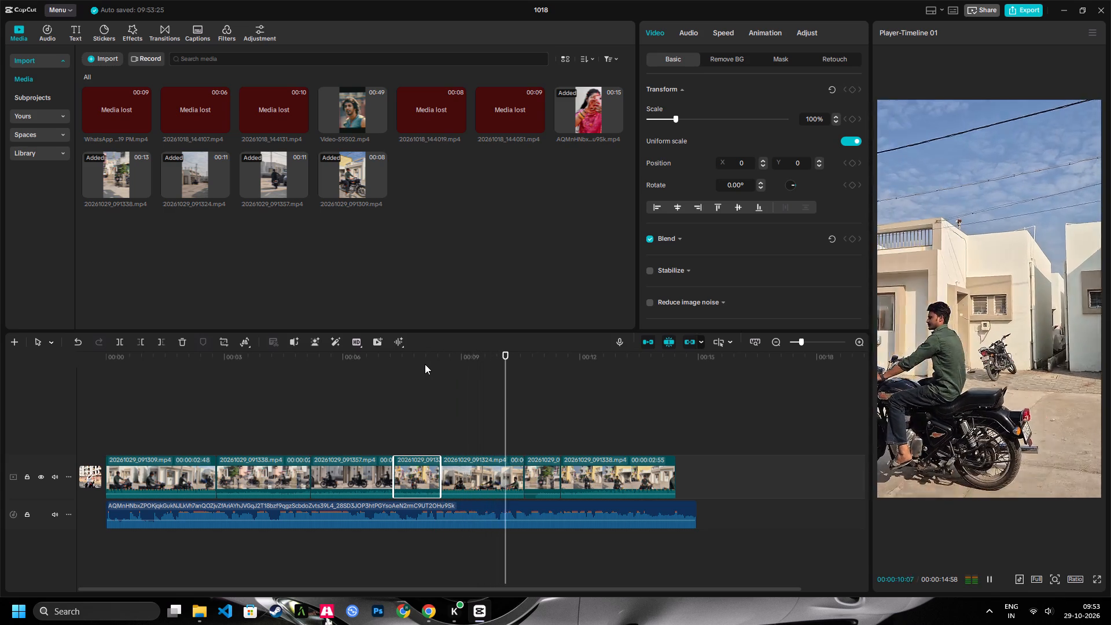
key("space")
key("space")
key("space")
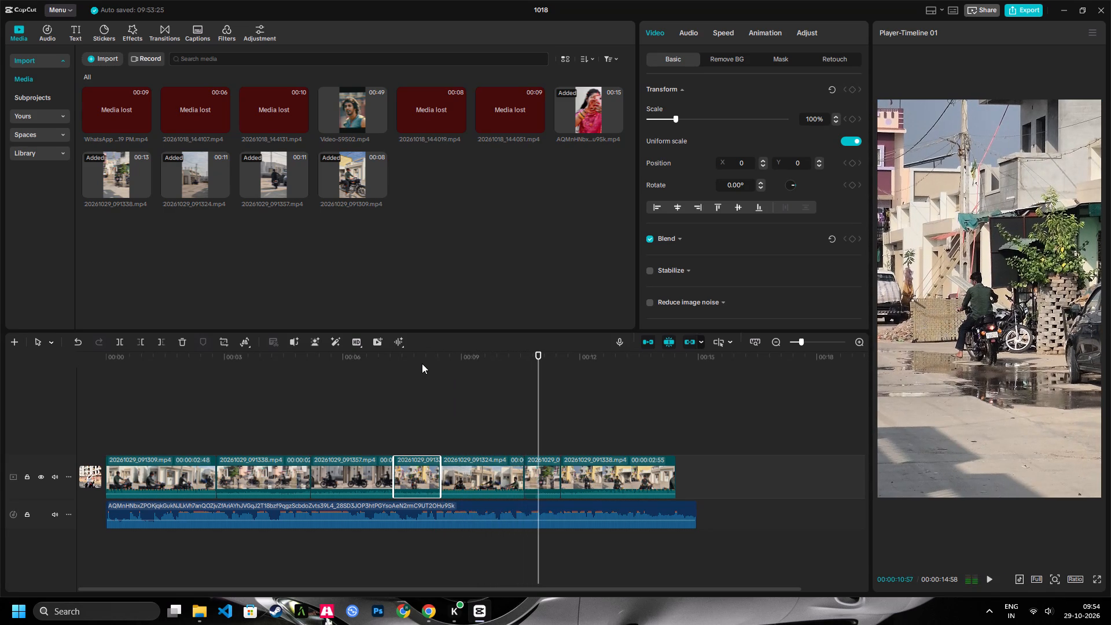
key("space")
key("space")
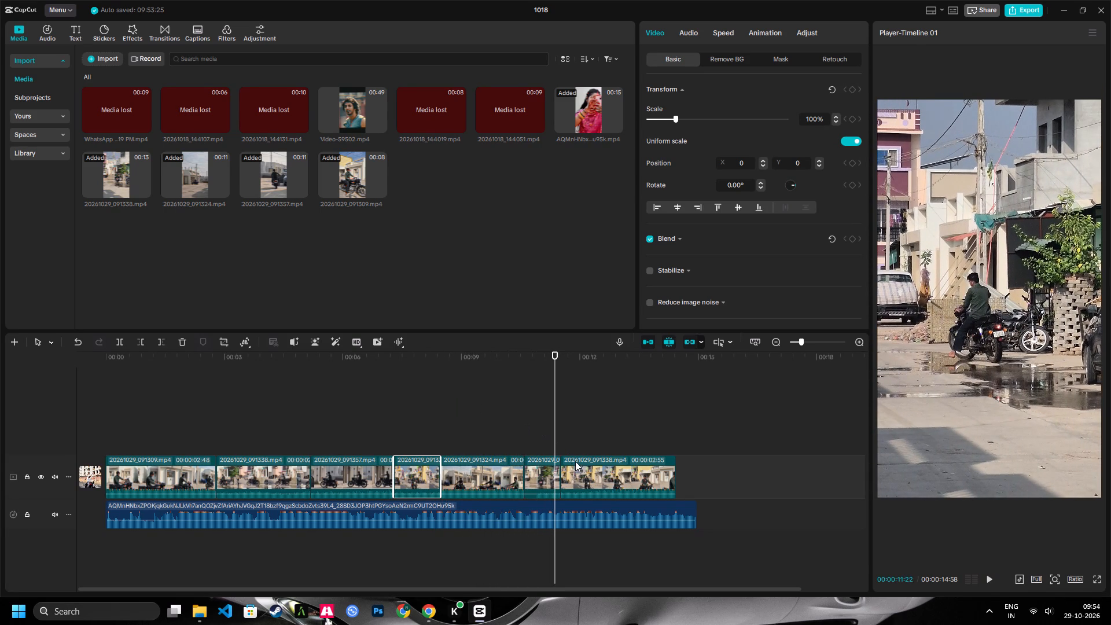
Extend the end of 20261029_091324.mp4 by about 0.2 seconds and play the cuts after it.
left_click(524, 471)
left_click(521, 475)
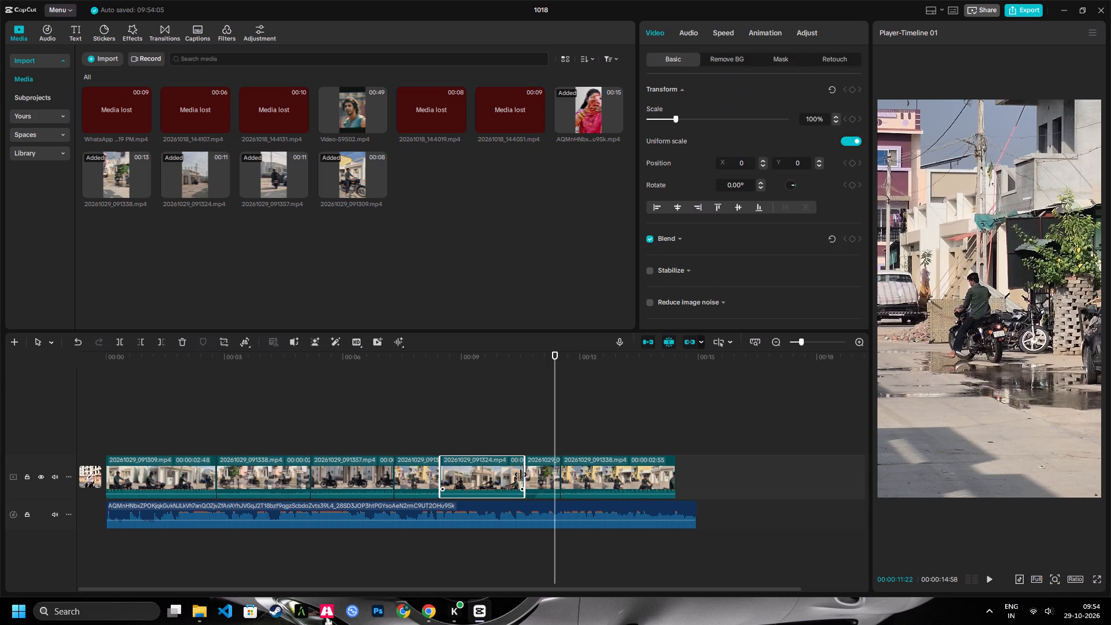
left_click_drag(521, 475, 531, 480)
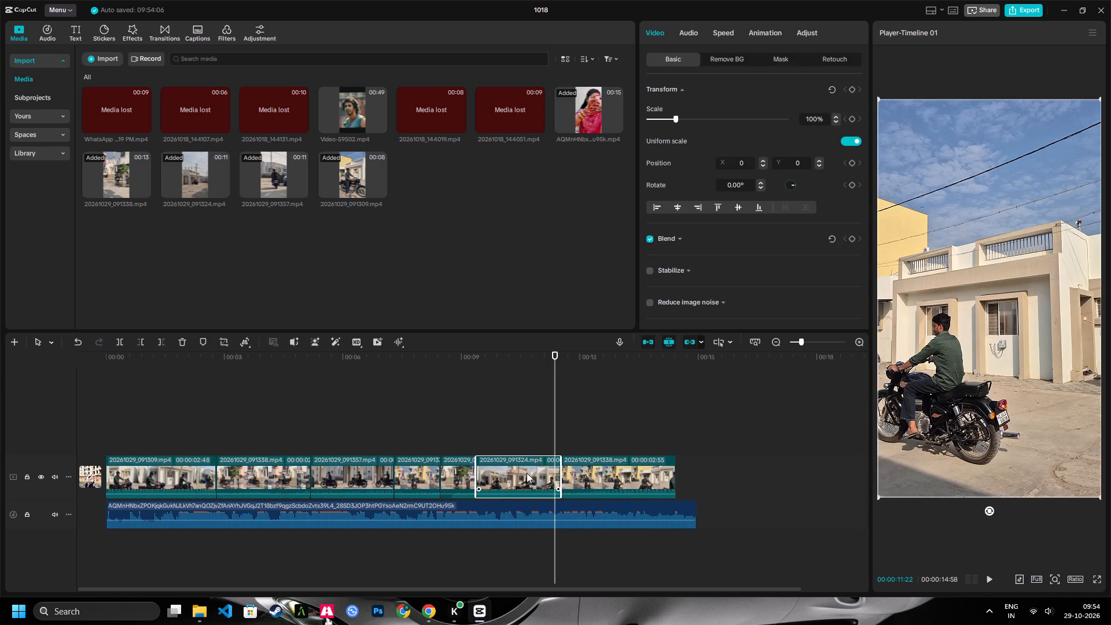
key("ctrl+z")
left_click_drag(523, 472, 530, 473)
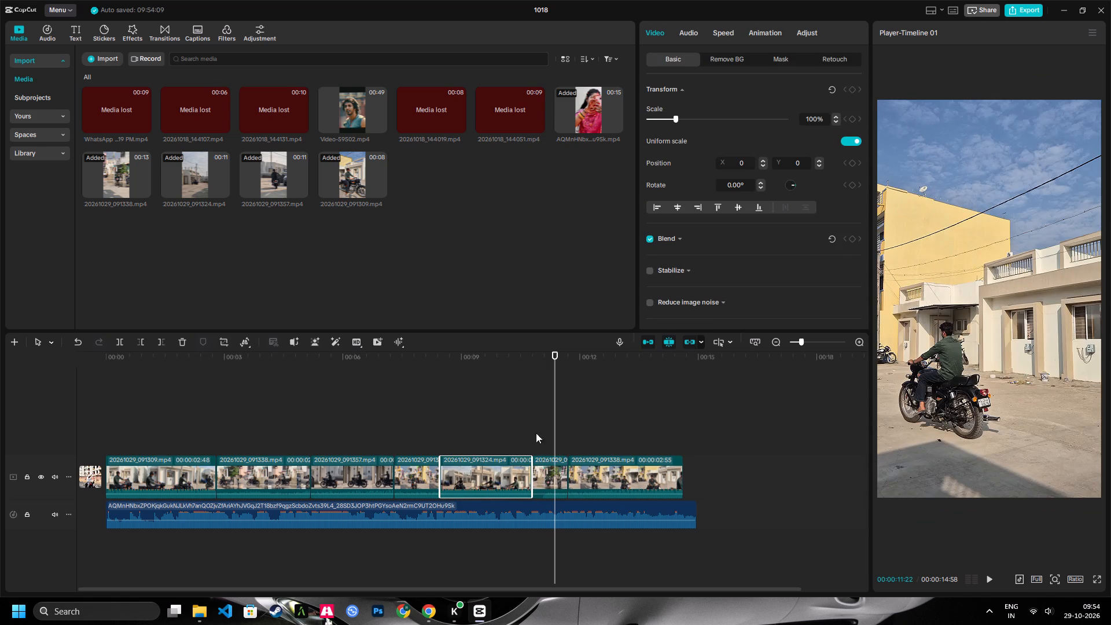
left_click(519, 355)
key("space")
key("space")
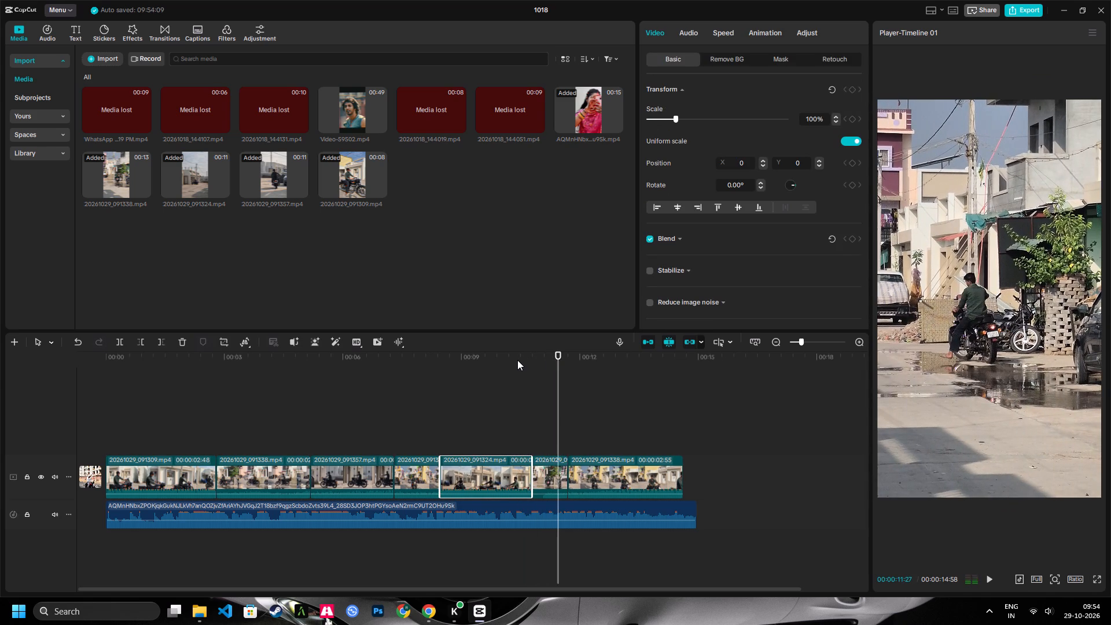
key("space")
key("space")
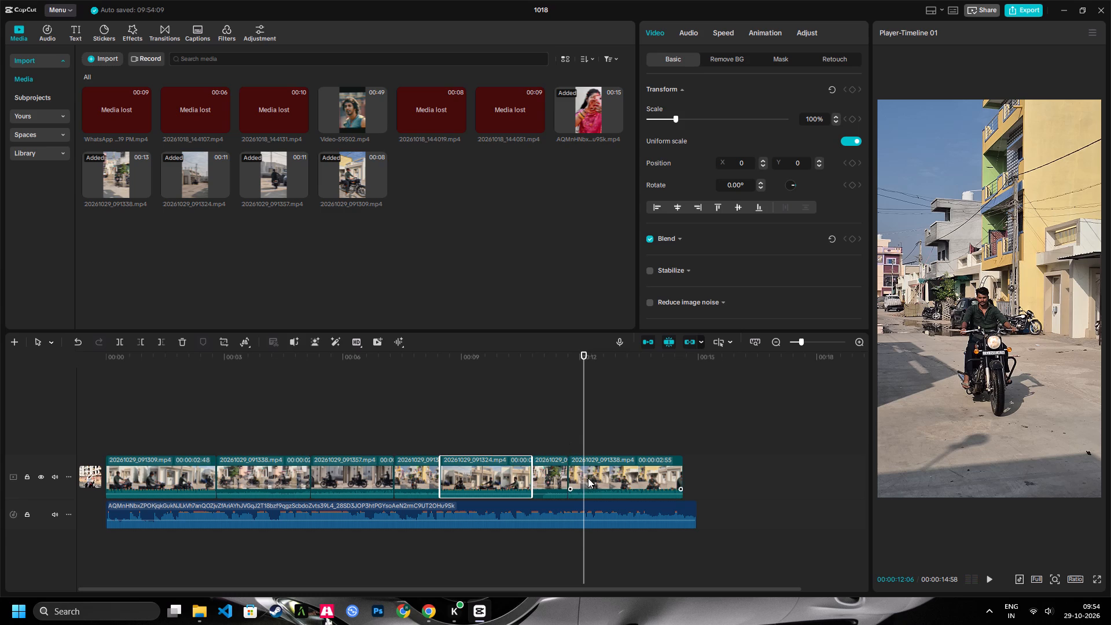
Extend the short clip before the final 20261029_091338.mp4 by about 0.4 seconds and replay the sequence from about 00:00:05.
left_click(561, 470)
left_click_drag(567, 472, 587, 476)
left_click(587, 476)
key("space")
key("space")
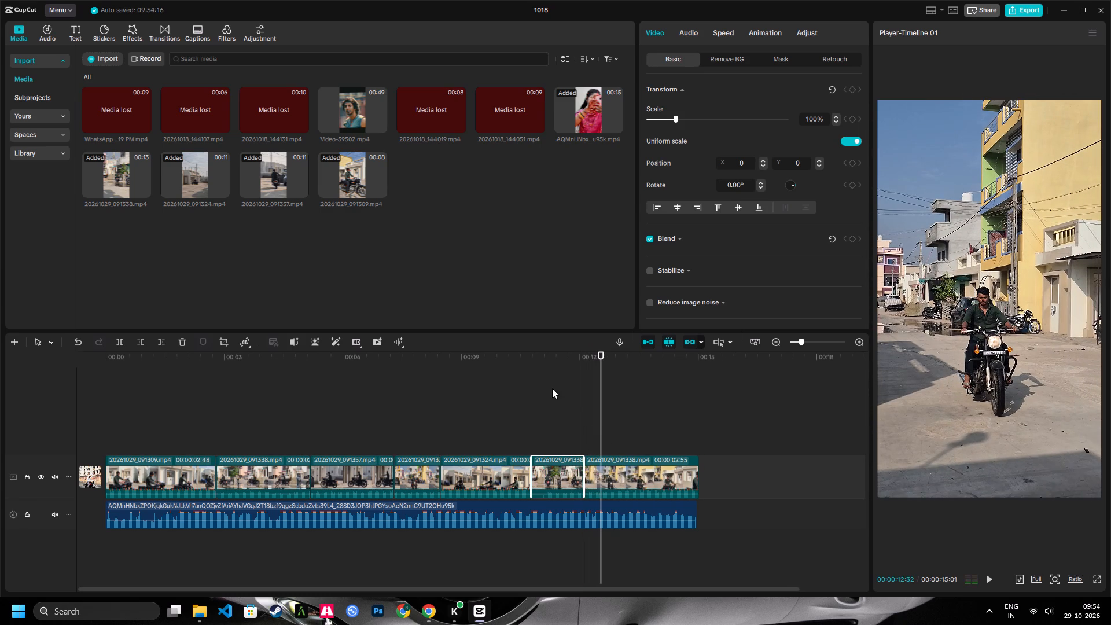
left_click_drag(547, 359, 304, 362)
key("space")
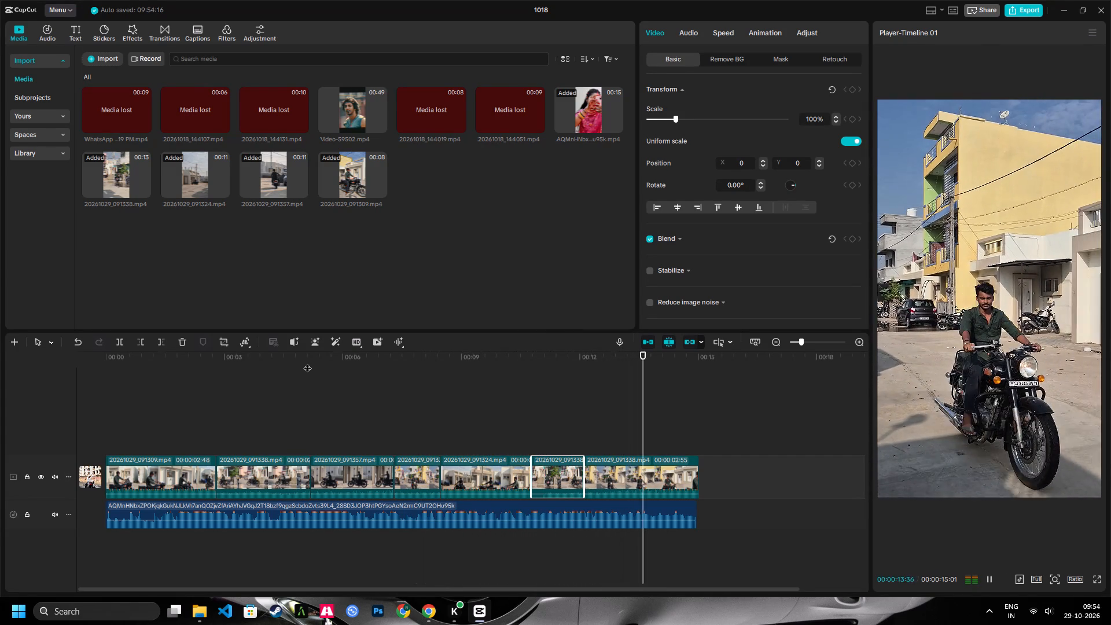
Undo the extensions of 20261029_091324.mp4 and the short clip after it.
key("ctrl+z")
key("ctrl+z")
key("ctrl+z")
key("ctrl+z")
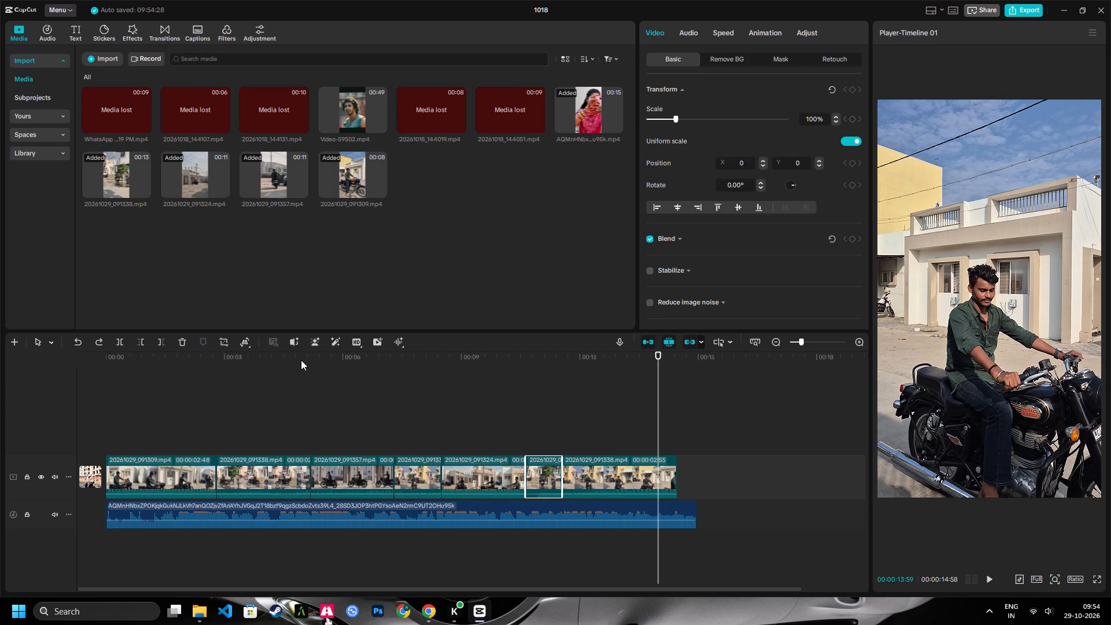
Replay the sequence from about 00:00:05 to its last clip, pausing at the beats to check the cut timing.
left_click(296, 359)
key("space")
key("space")
key("space")
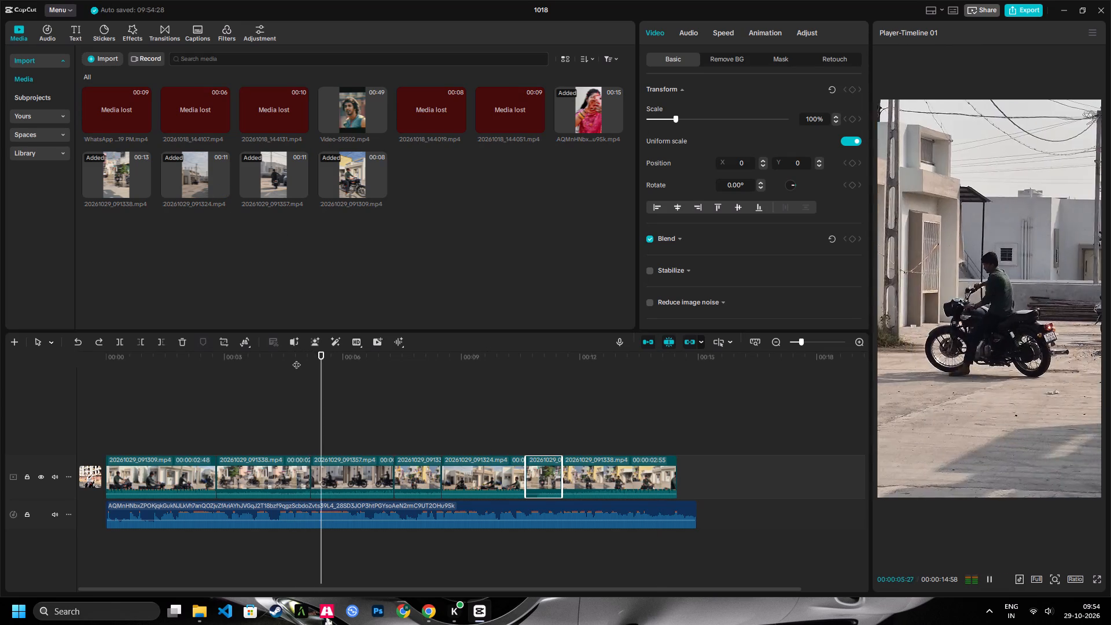
key("space")
key("space")
key("space")
key("space")
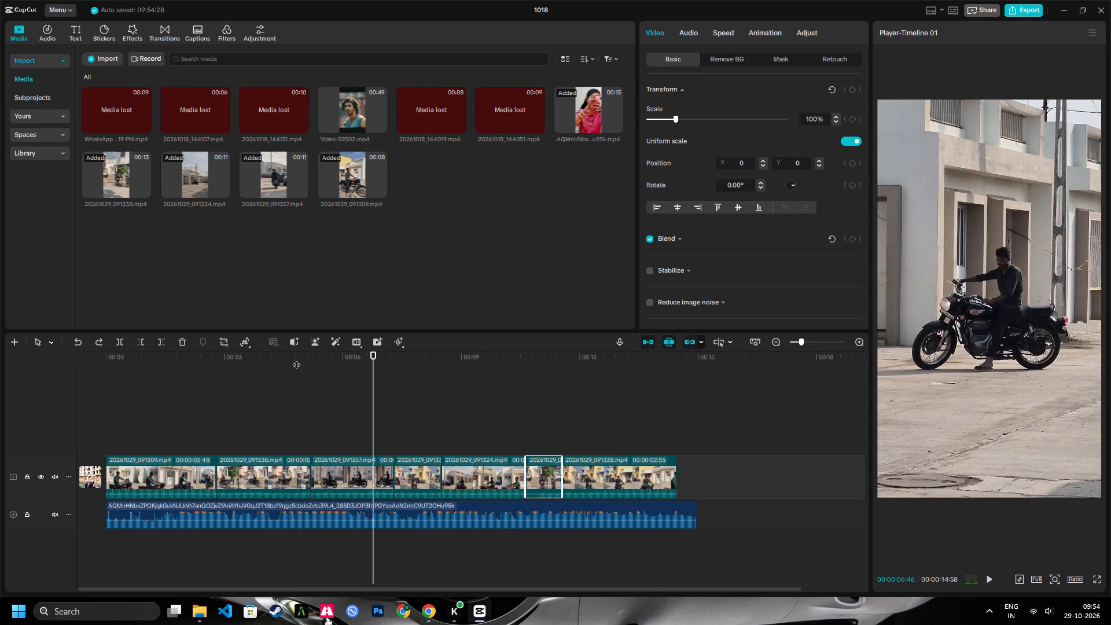
key("space")
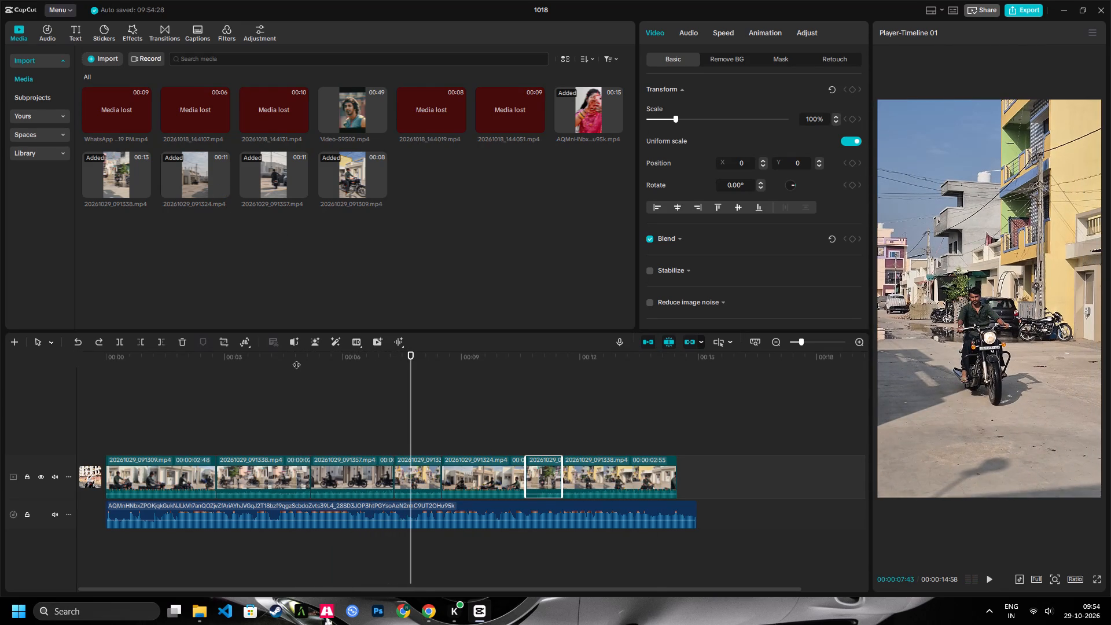
key("space")
key("space")
key("space")
key("space")
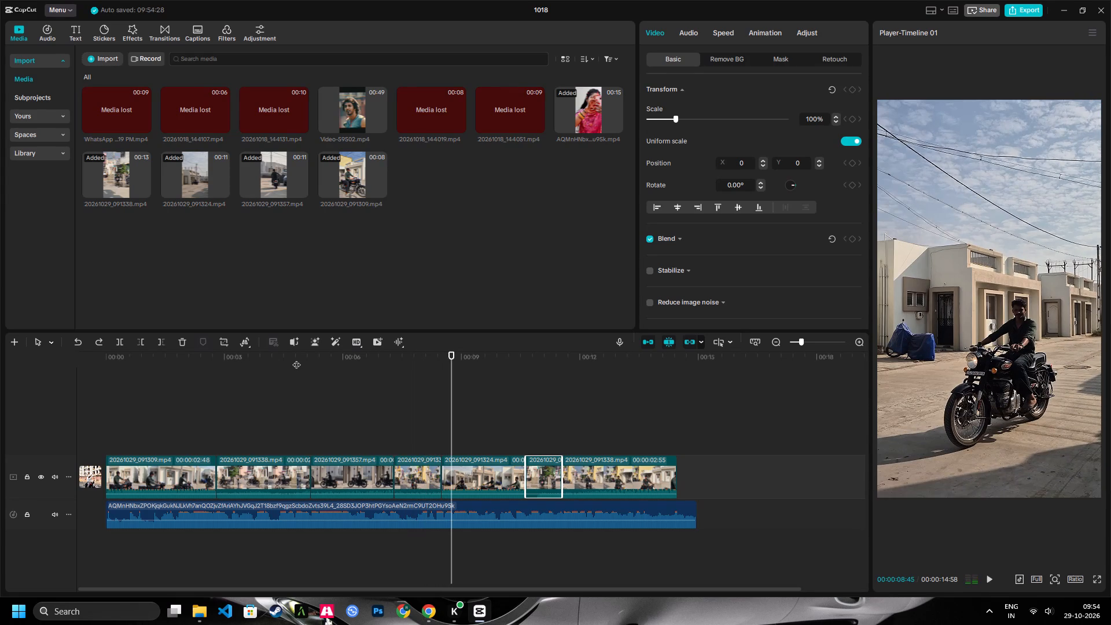
key("space")
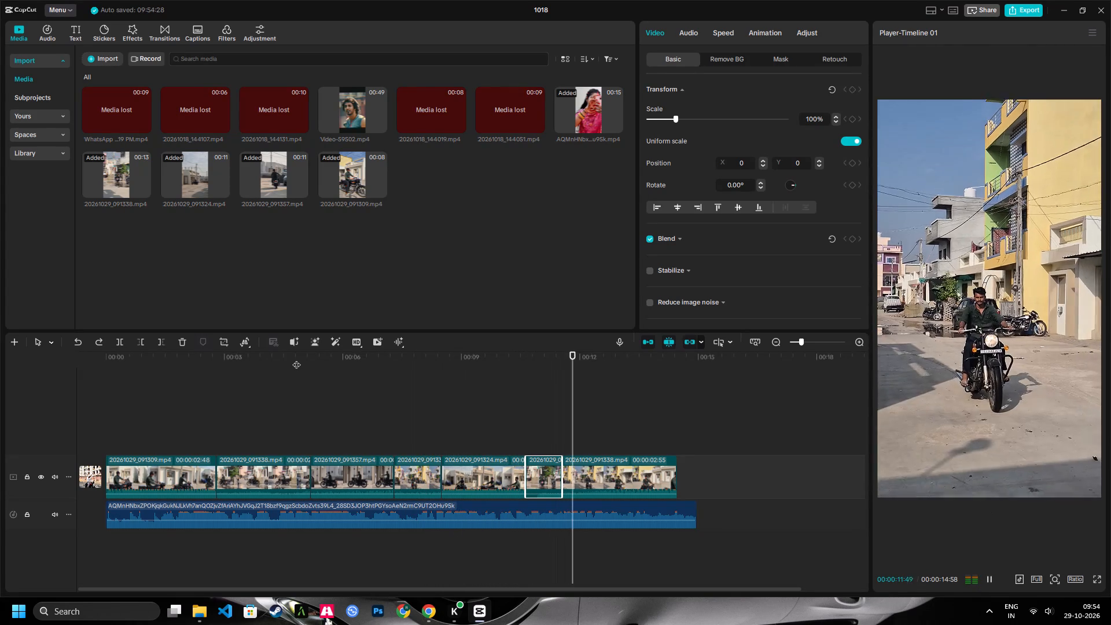
key("space")
key("space")
key("space")
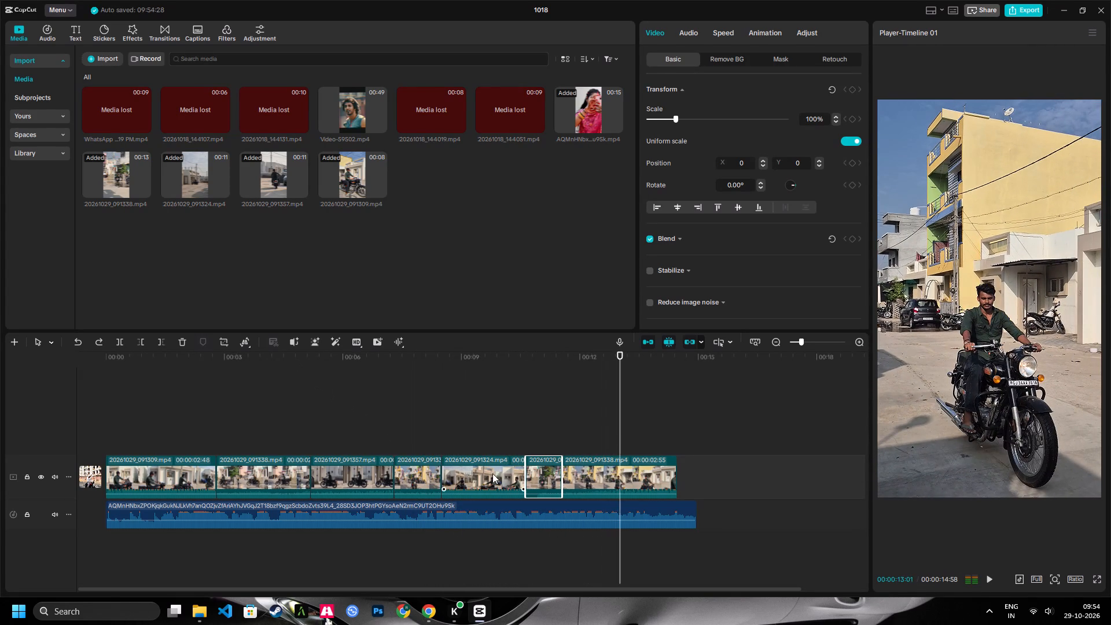
key("space")
key("space")
key("space")
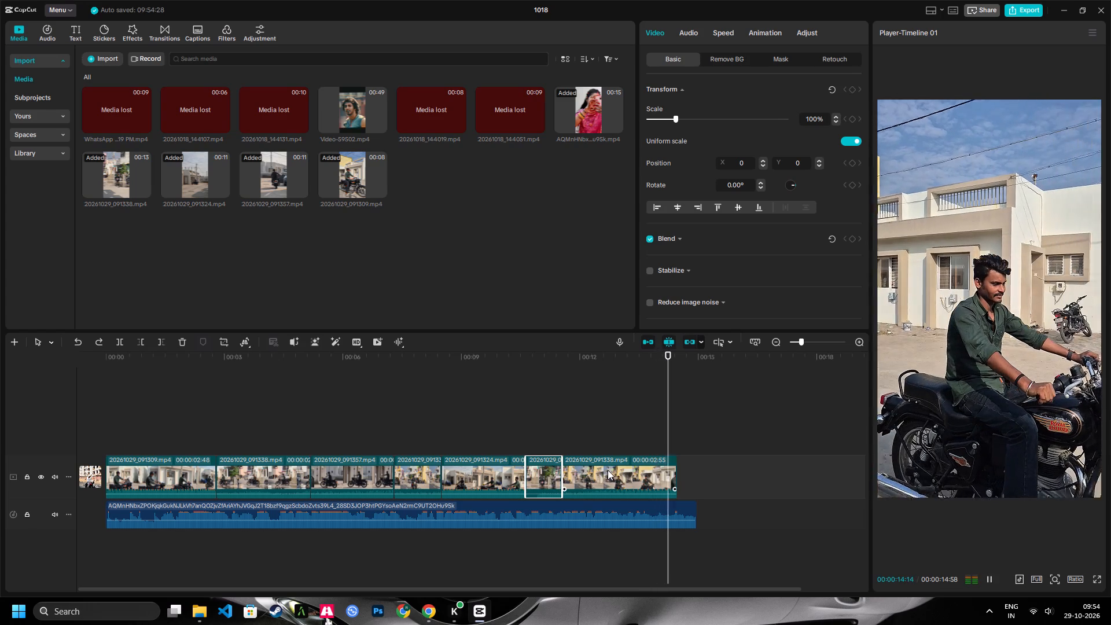
key("space")
Extend the end of the final 20261029_091338.mp4 clip past the audio's end, to a duration of 00:00:03:35.
key("Right")
left_click(660, 474)
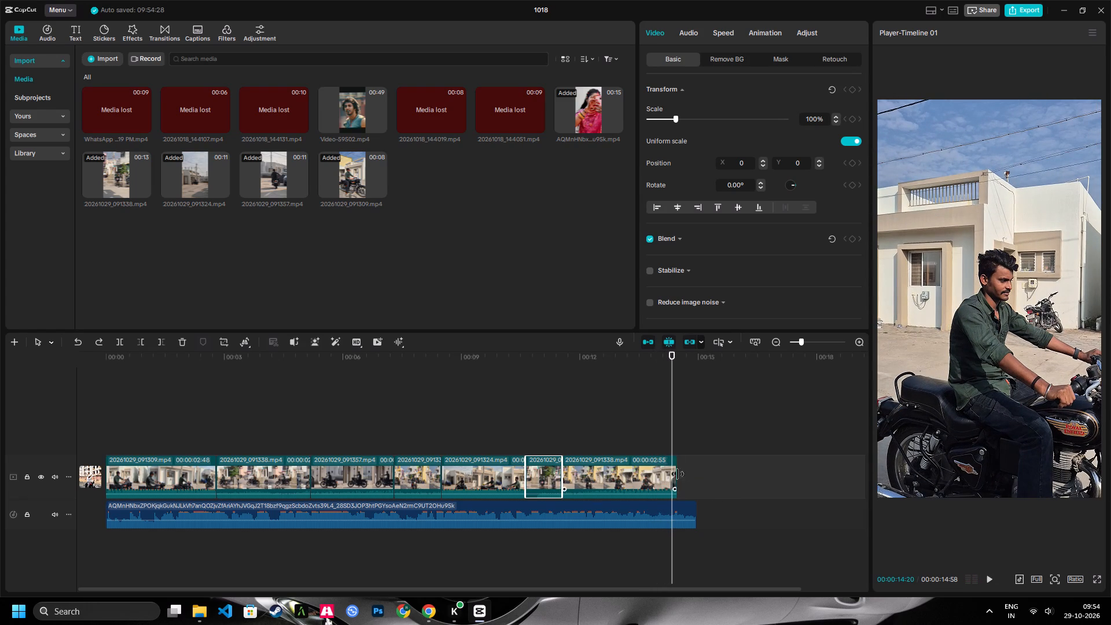
left_click_drag(676, 469, 702, 474)
Find the end point at 00:00:14:47 and trim both the final clip and the audio track to it.
key("space")
key("space")
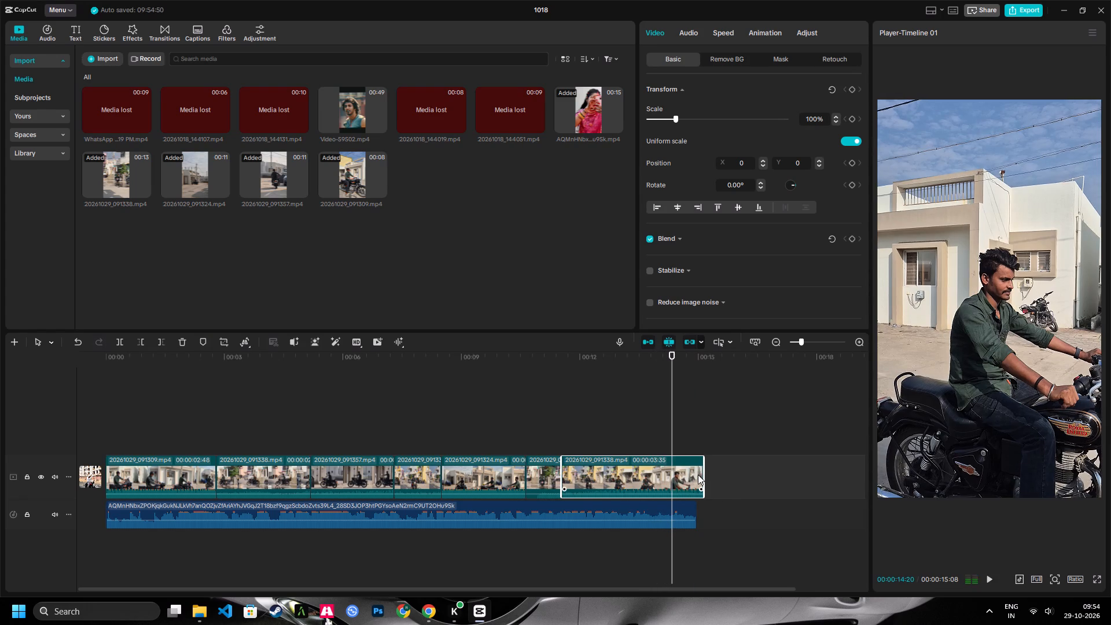
key("space")
key("space")
key("Right")
key("Right")
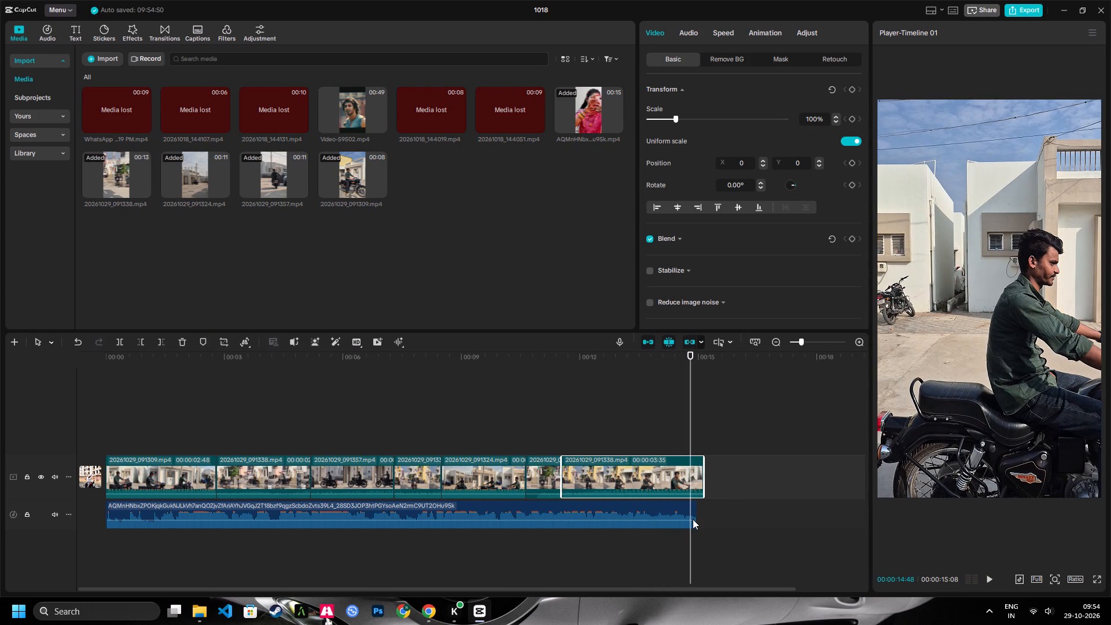
key("Right")
key("Right")
key("Left")
key("Left")
key("Left")
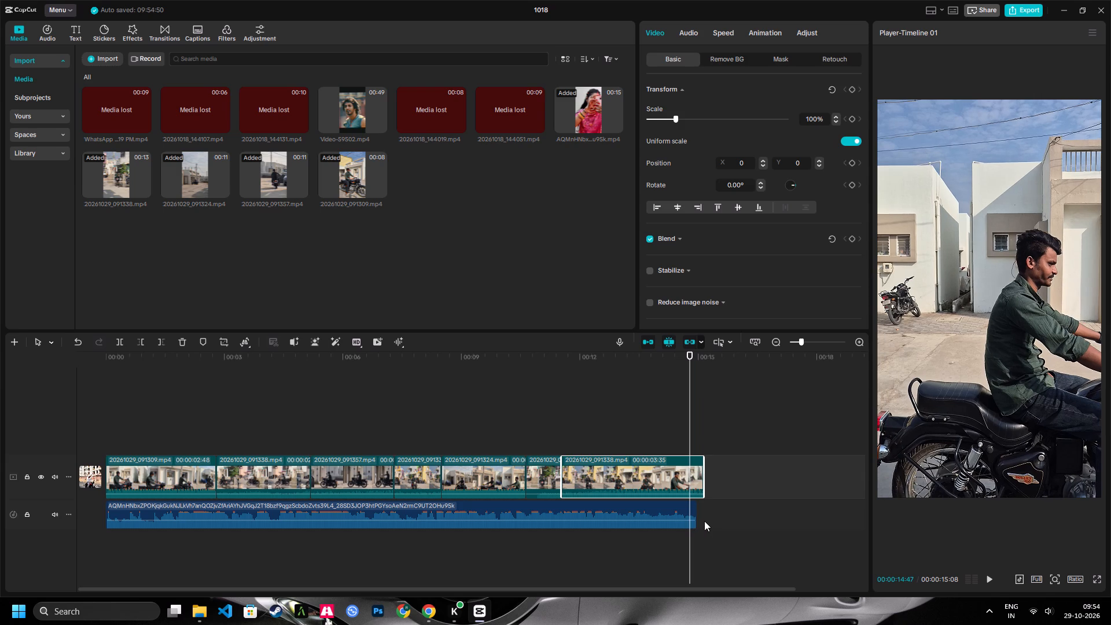
left_click_drag(715, 528, 679, 449)
left_click(159, 340)
key("shift+z")
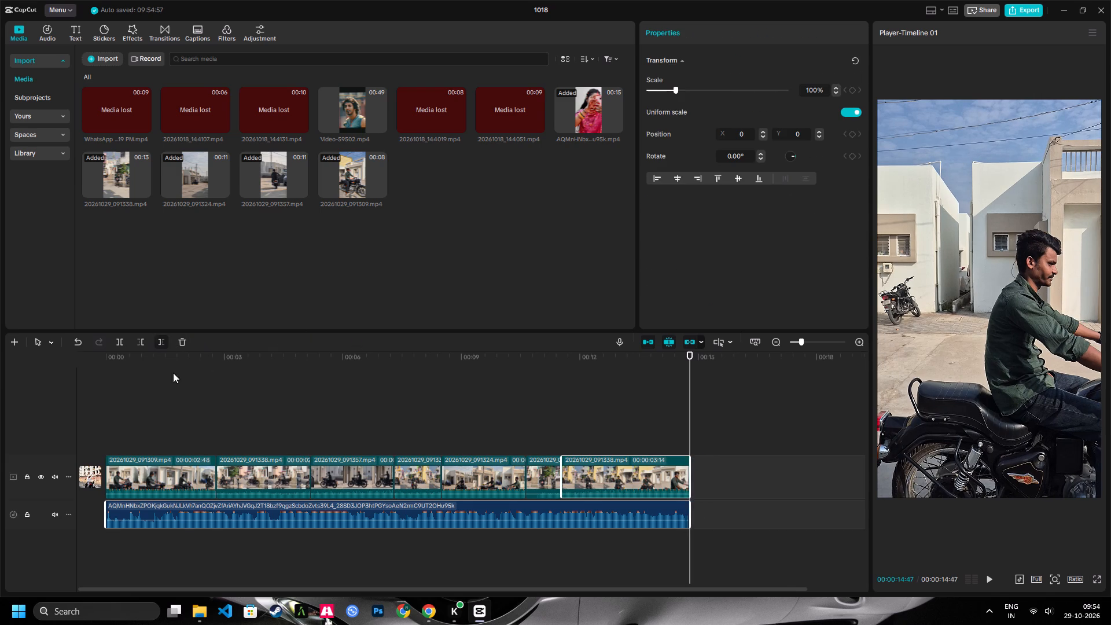
Raise the extracted audio track's volume to 12.0 dB and play the finished sequence from the start.
key("space")
key("space")
left_click_drag(218, 521, 221, 503)
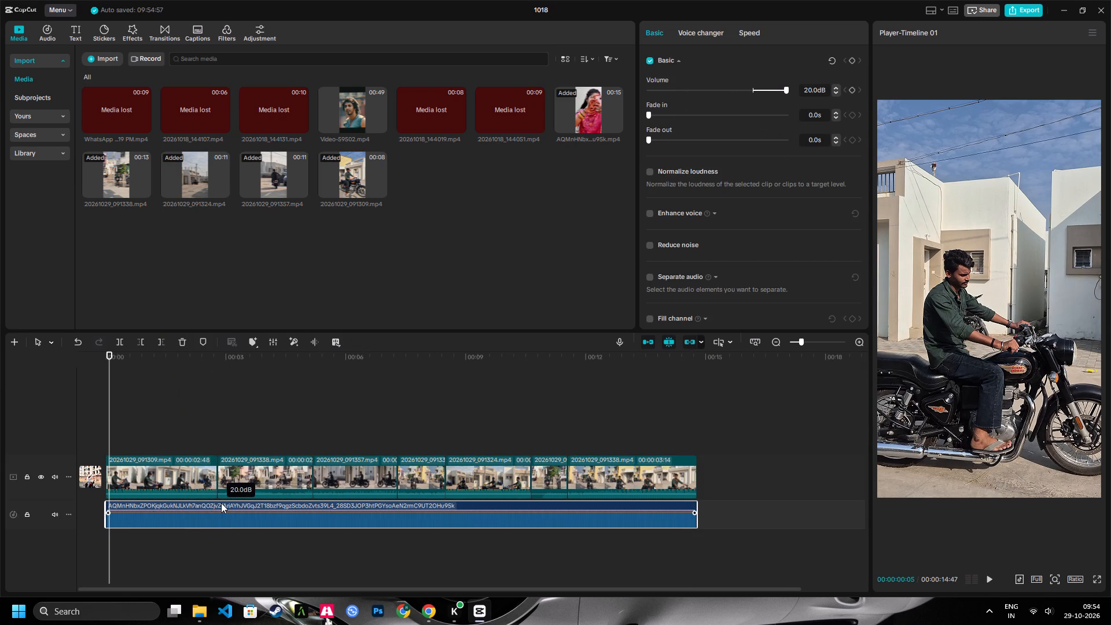
left_click_drag(221, 503, 222, 516)
key("space")
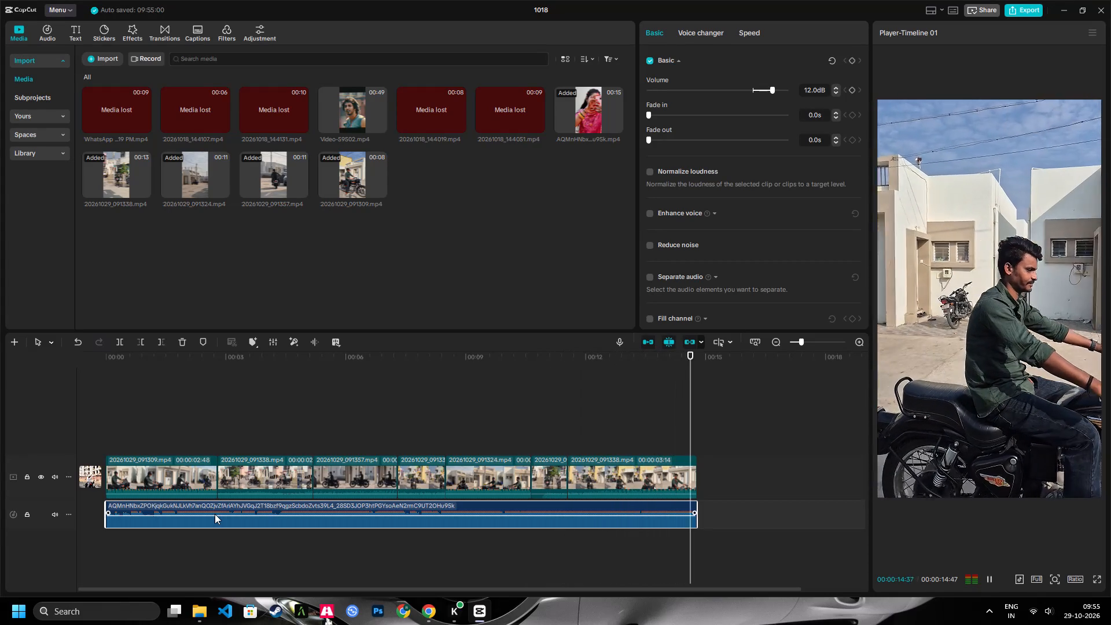
Replay the sequence to about 00:00:10:50 and mirror the sixth clip, just before the final 20261029_091338.mp4 clip.
key("space")
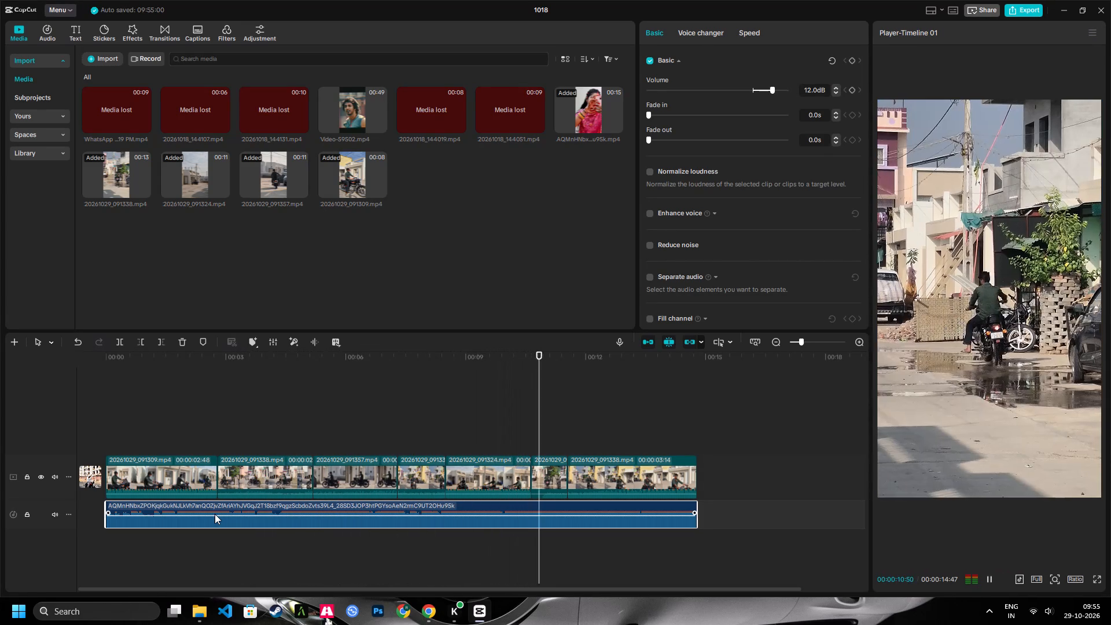
key("space")
left_click(547, 479)
right_click(547, 479)
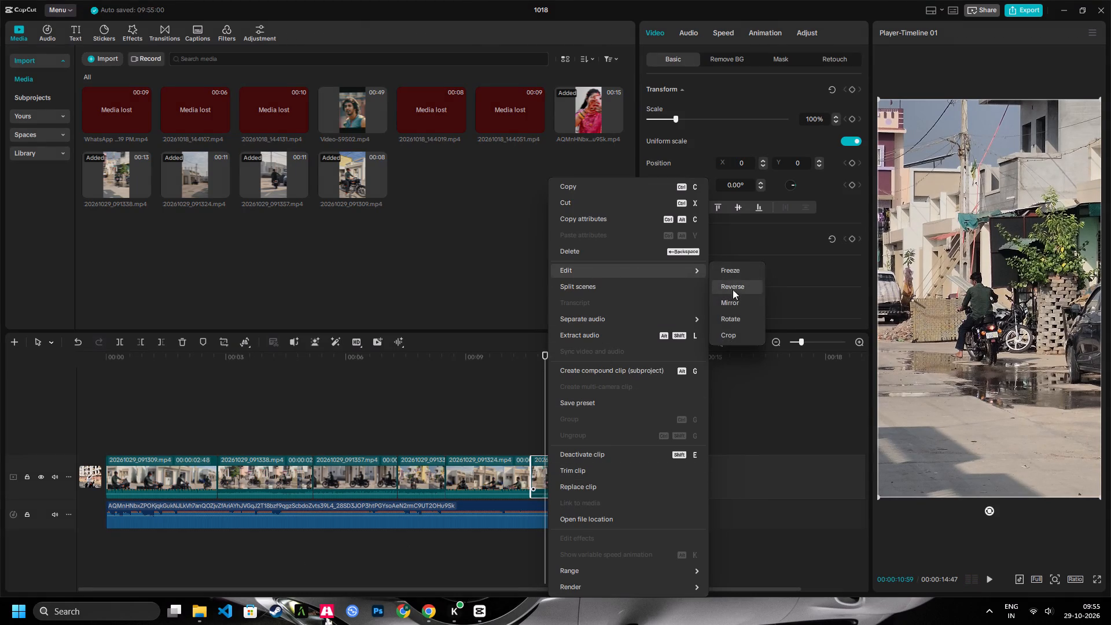
left_click(731, 299)
Replay the mirrored clip and the full sequence from the start, checking the cut into the final clip.
key("space")
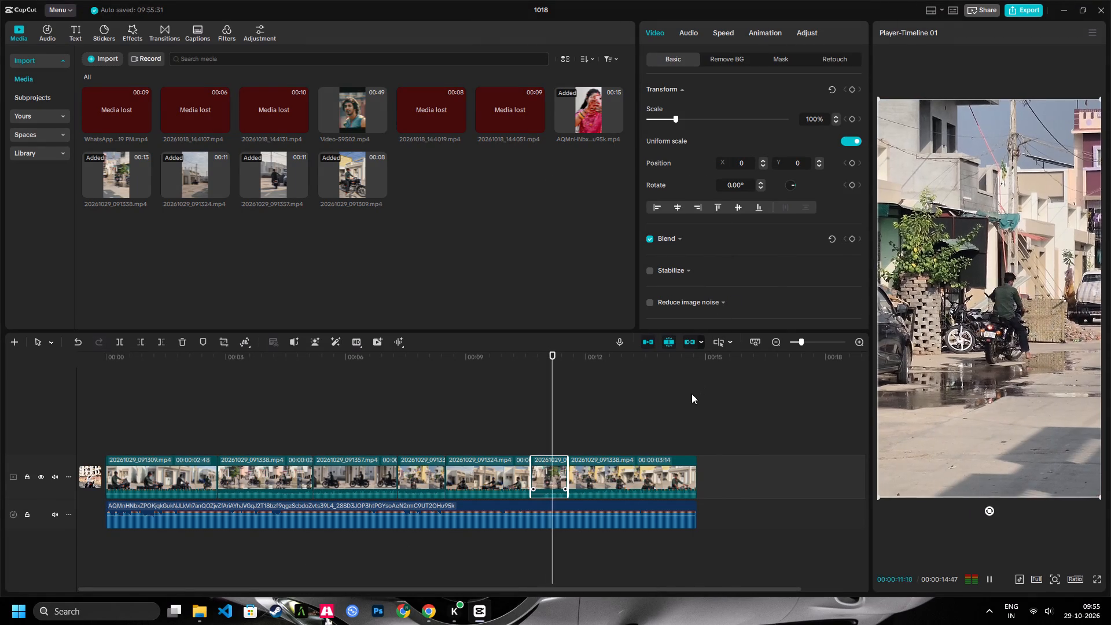
key("space")
key("space")
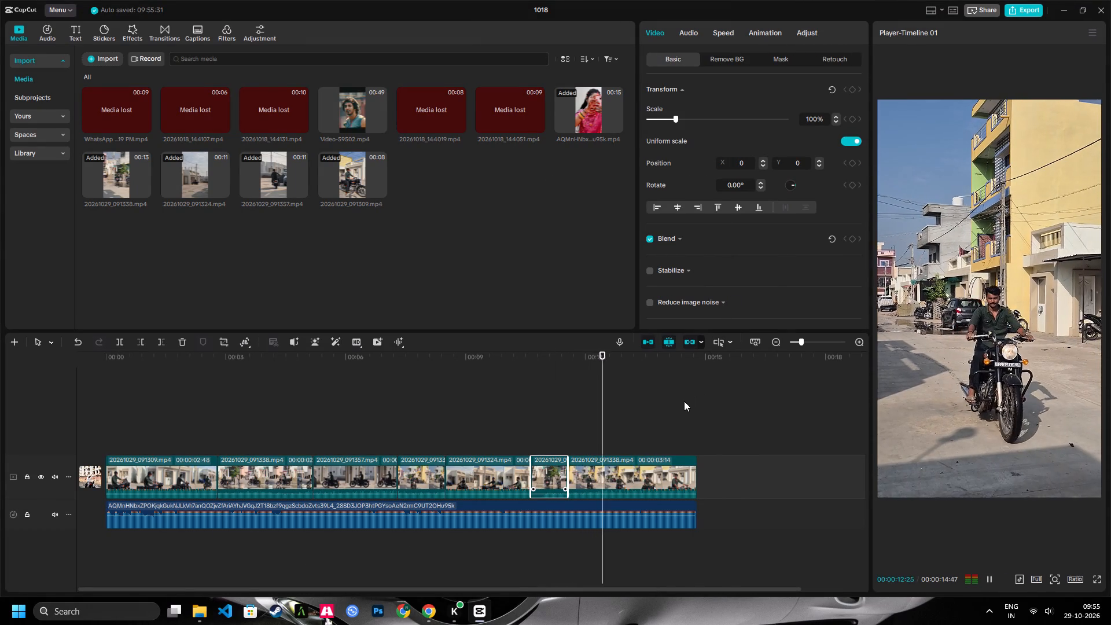
key("space")
left_click_drag(317, 356, 0, 348)
key("space")
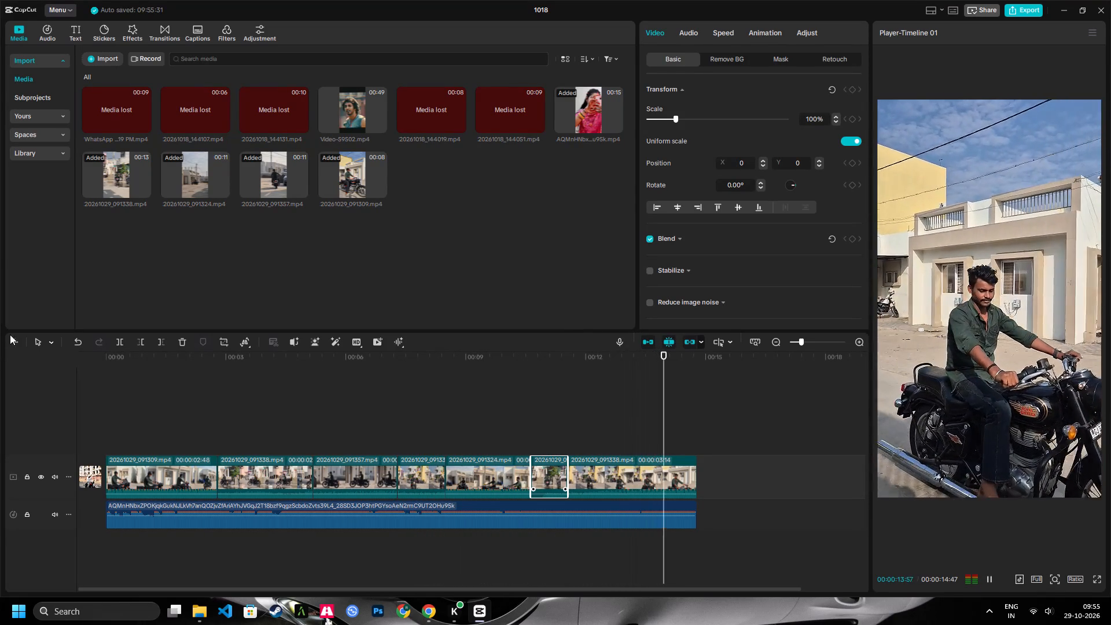
left_click(522, 363)
key("space")
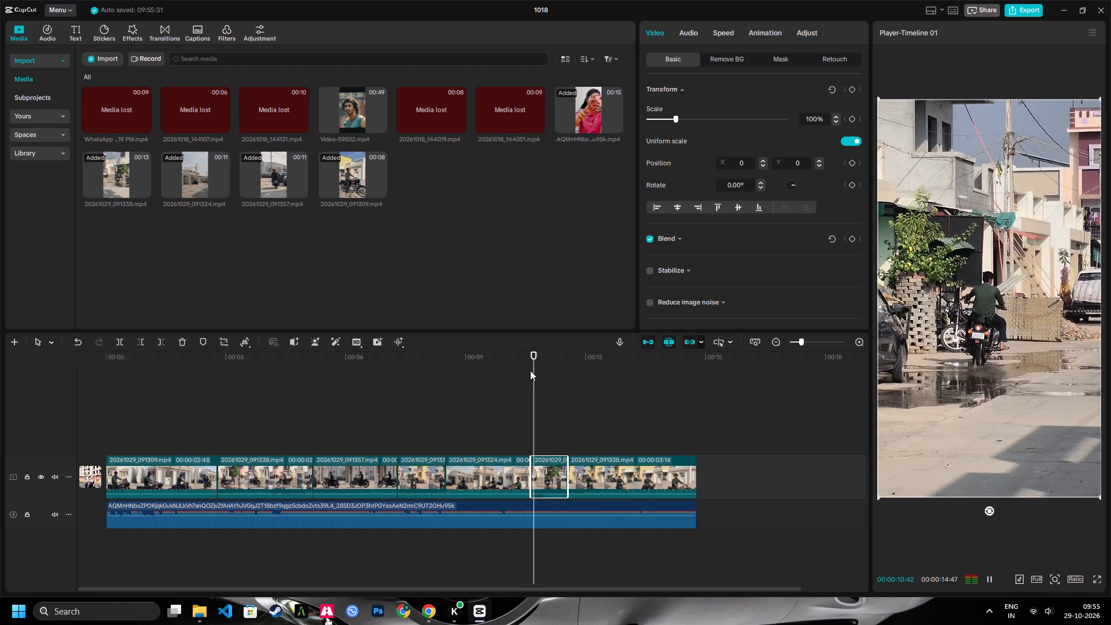
key("space")
left_click(553, 369)
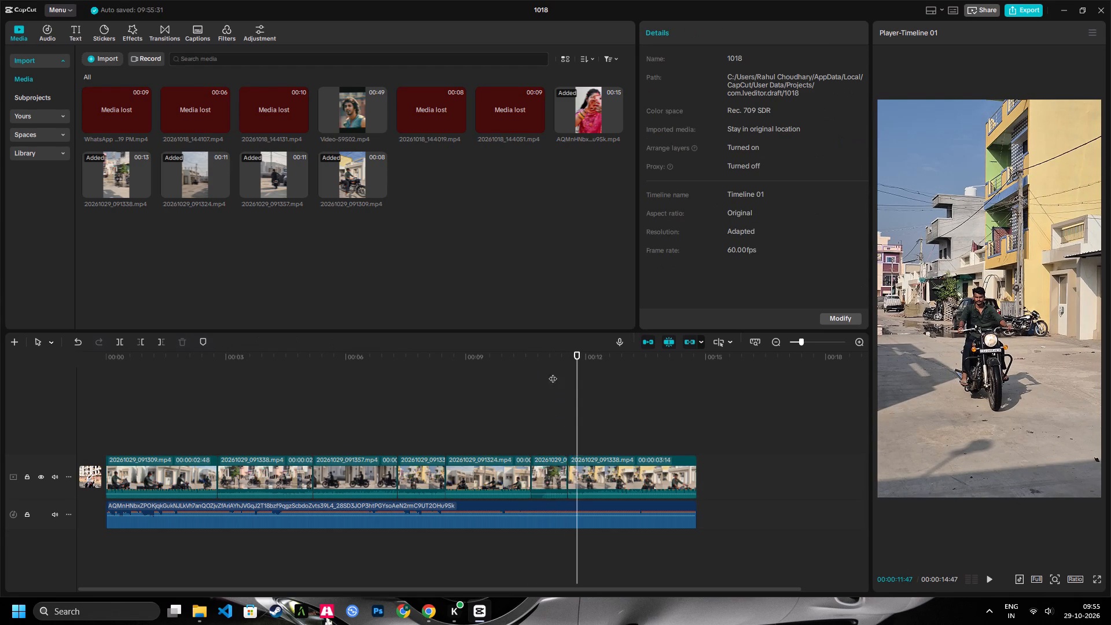
Extend the end of the mirrored sixth clip by about 9 frames in two small adjustments and replay the cut.
left_click(556, 462)
left_click(564, 469)
left_click(566, 469)
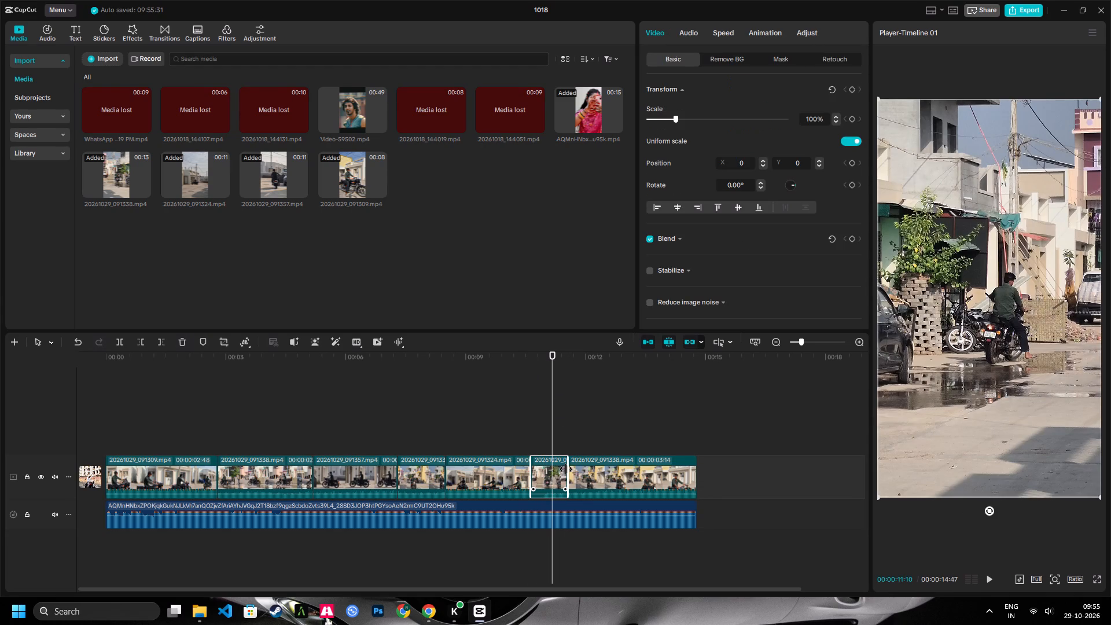
key("space")
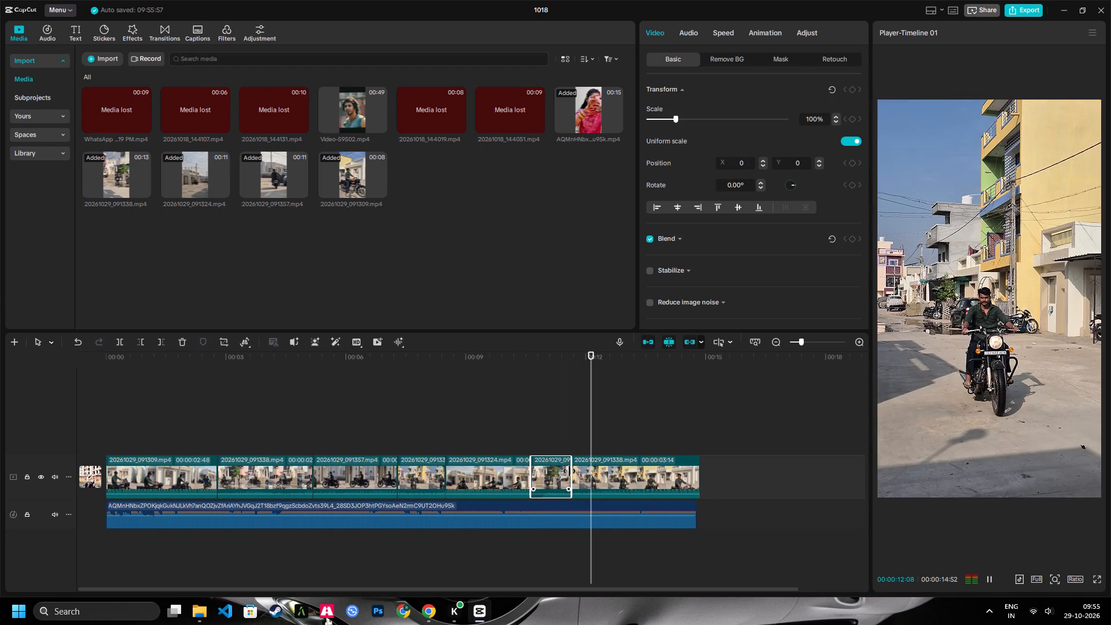
key("space")
left_click(569, 471)
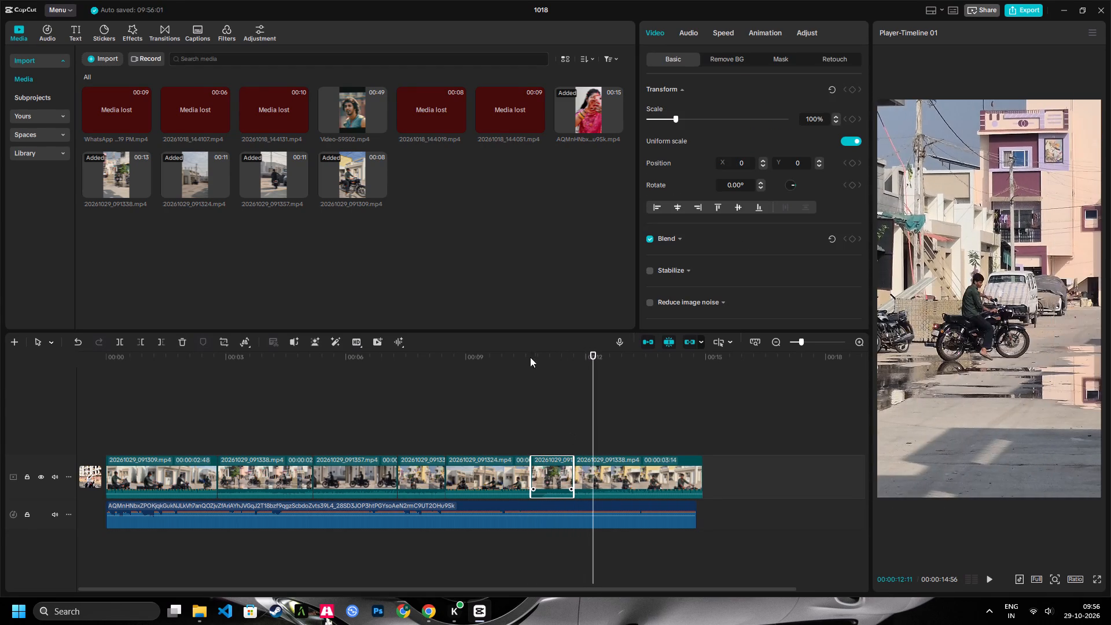
left_click(525, 356)
key("space")
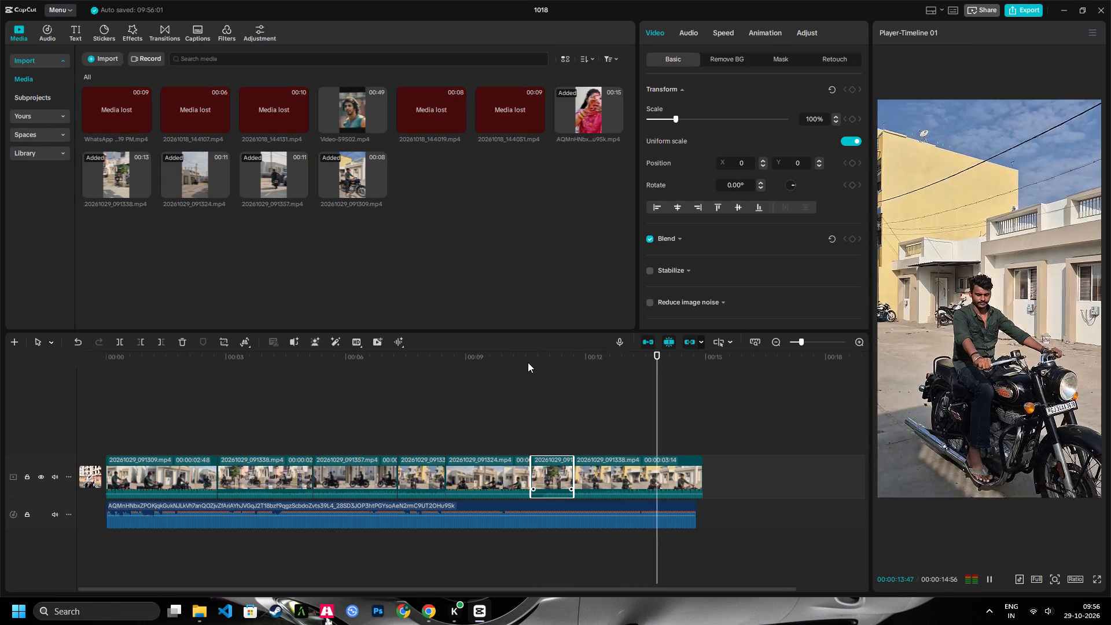
Trim the end of the final 20261029_091338.mp4 clip to the audio's end, at a duration of 00:00:03:03.
key("space")
key("Right")
key("Right")
key("Right")
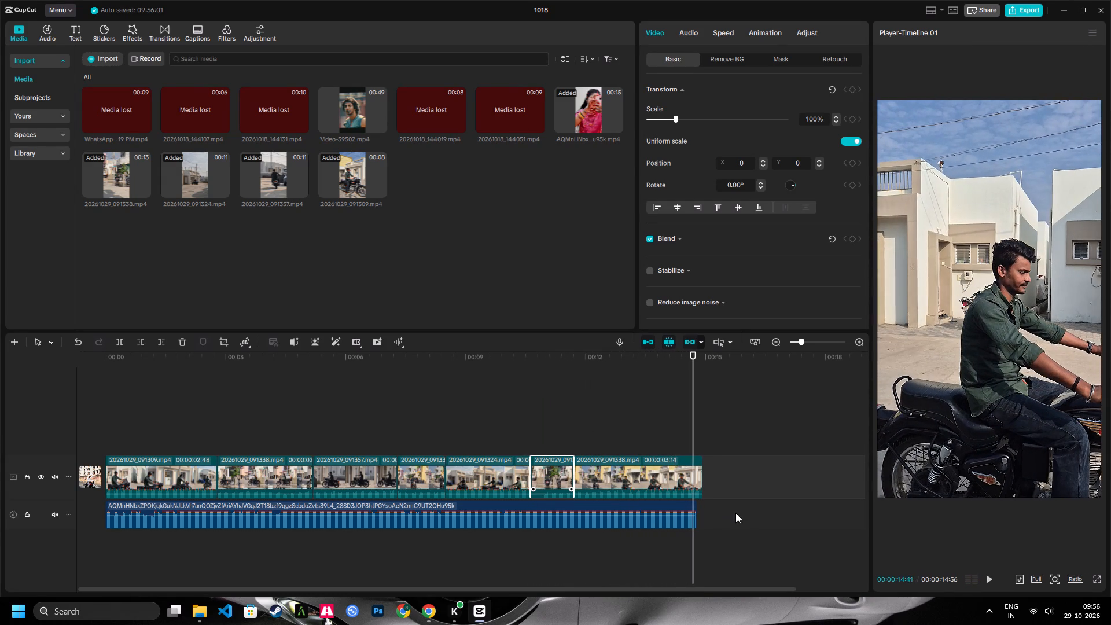
key("Right")
key("Right")
key("Right")
key("Right")
left_click_drag(745, 499, 698, 472)
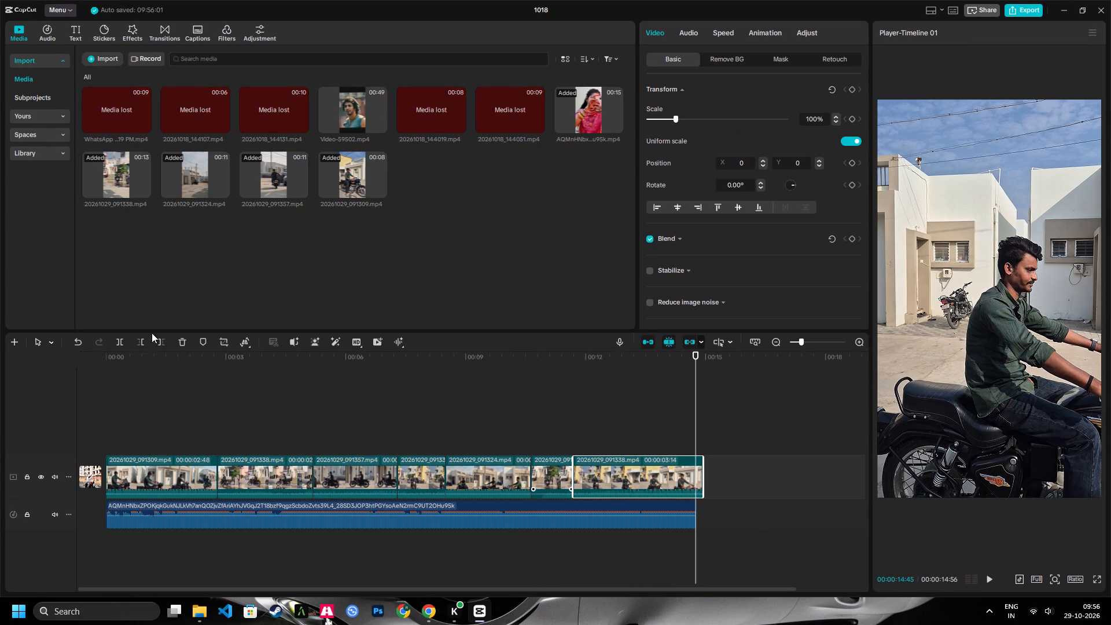
left_click(160, 346)
Play the whole sequence from the start and scrub through its clips to review the picture.
left_click_drag(188, 358, 0, 392)
key("space")
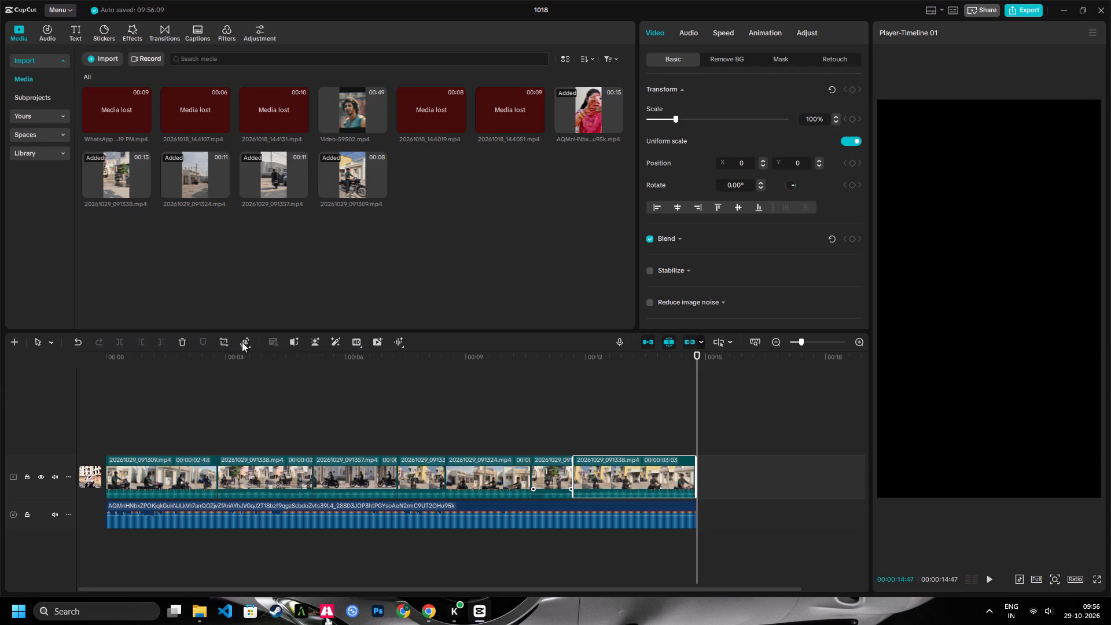
left_click_drag(517, 356, 399, 380)
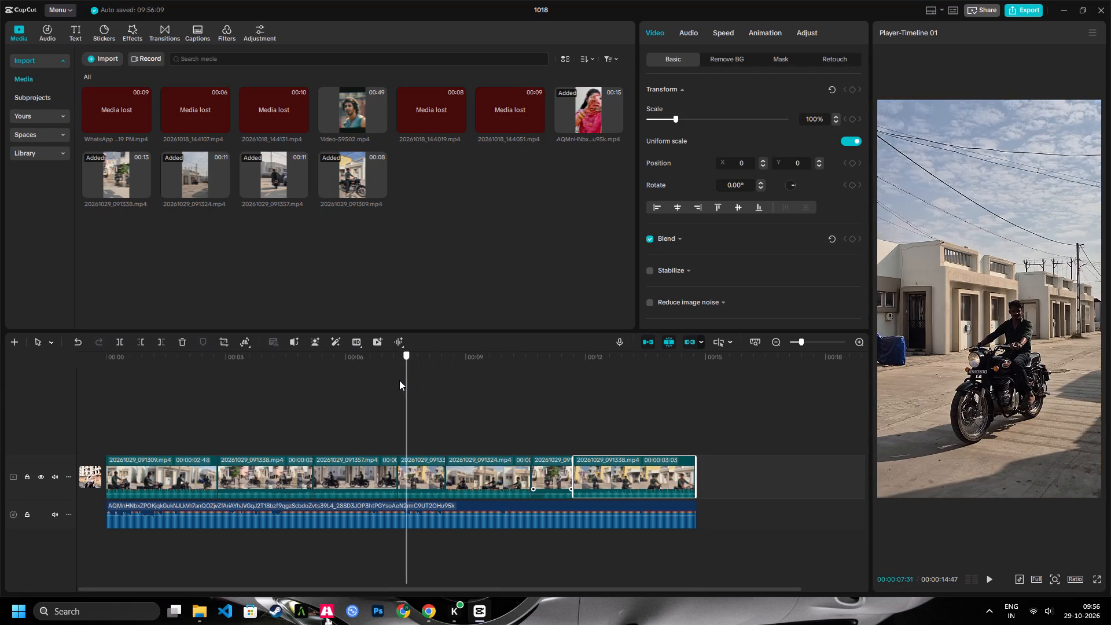
left_click_drag(399, 380, 359, 387)
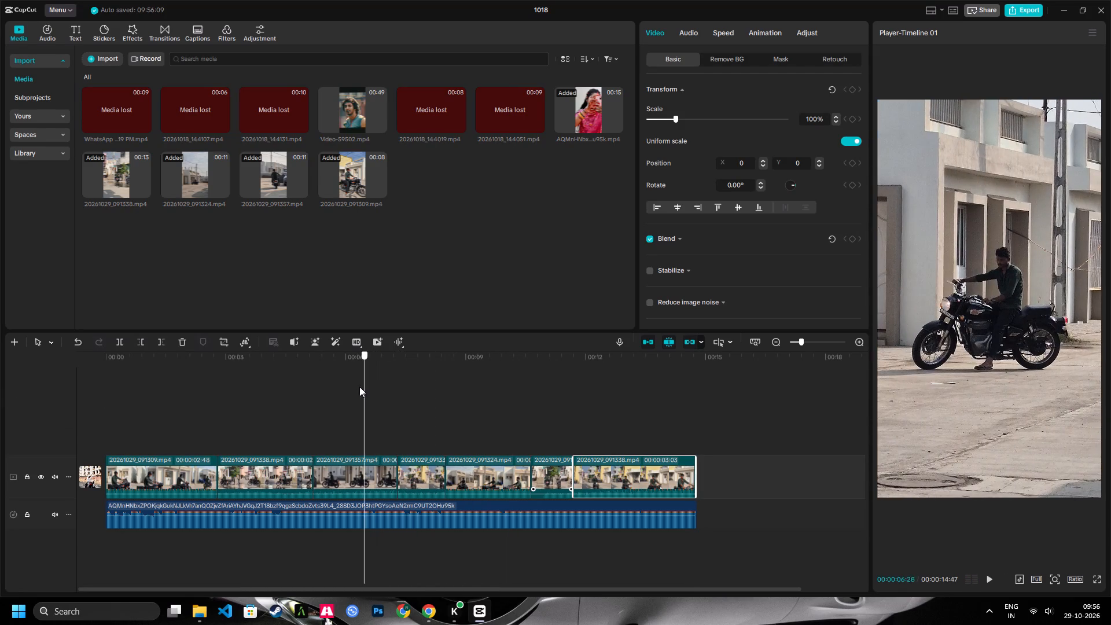
left_click_drag(359, 387, 255, 398)
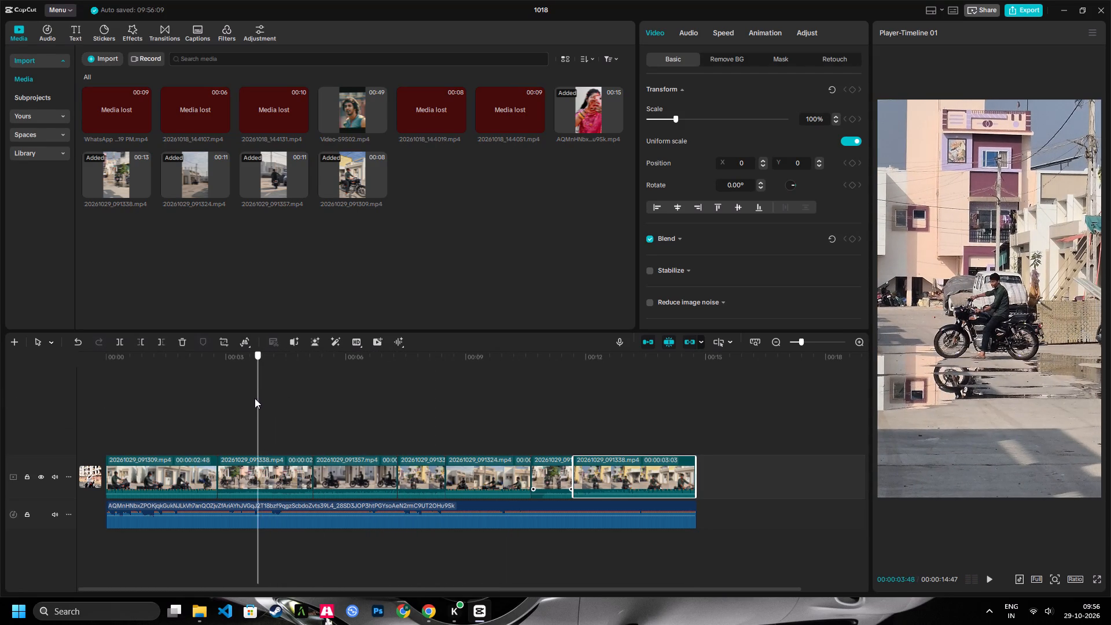
left_click_drag(255, 398, 569, 409)
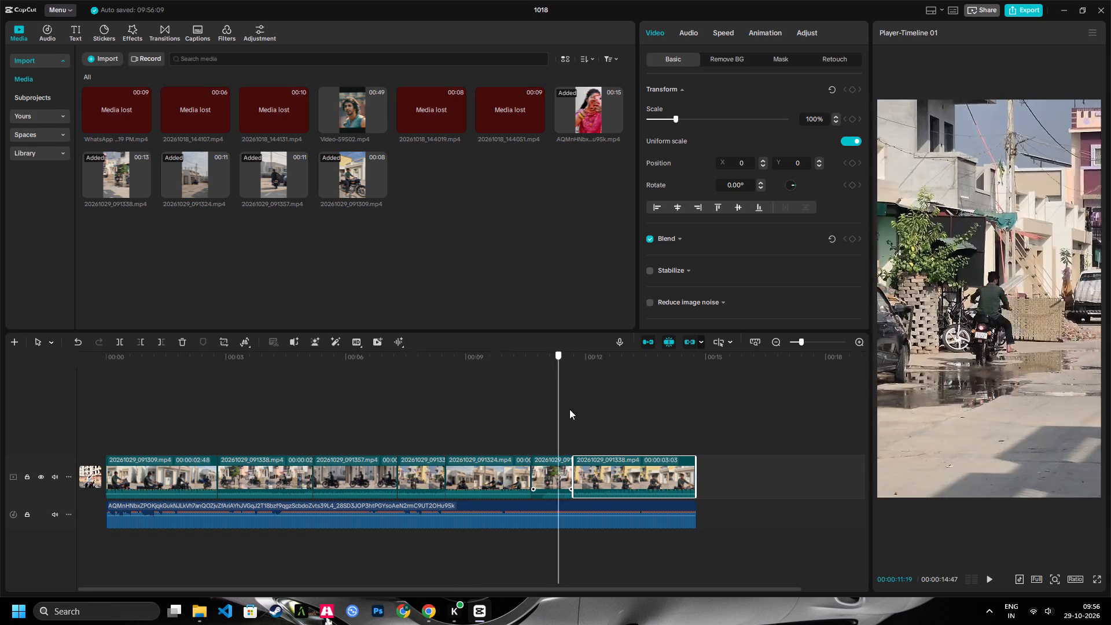
left_click_drag(569, 409, 615, 410)
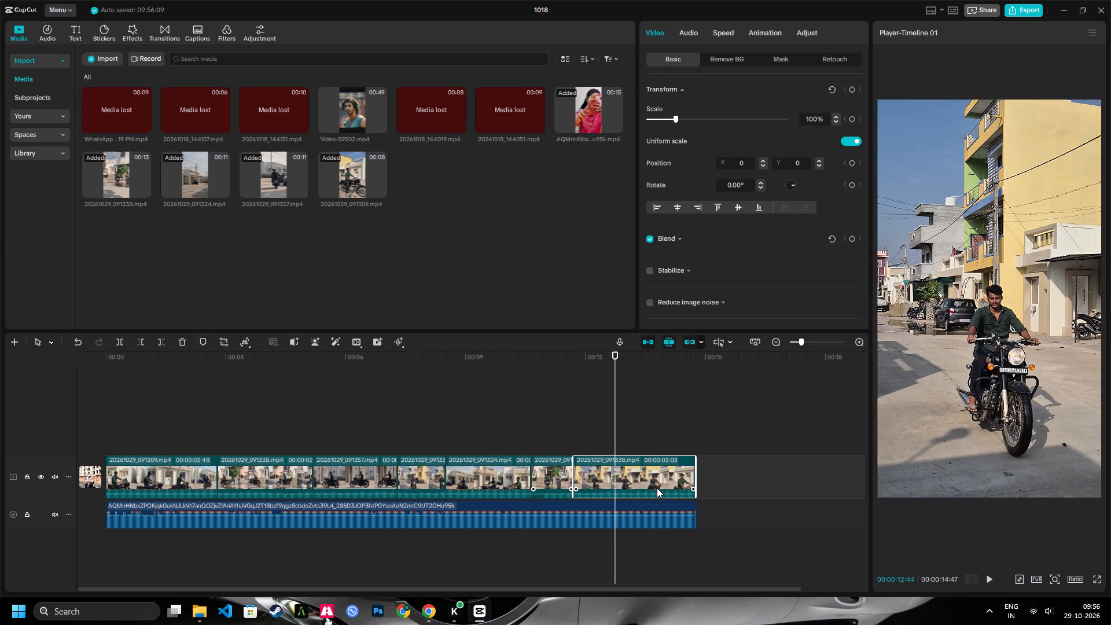
Enable Auto adjust on the final 20261029_091338.mp4 clip with an intensity of 50.
left_click(652, 476)
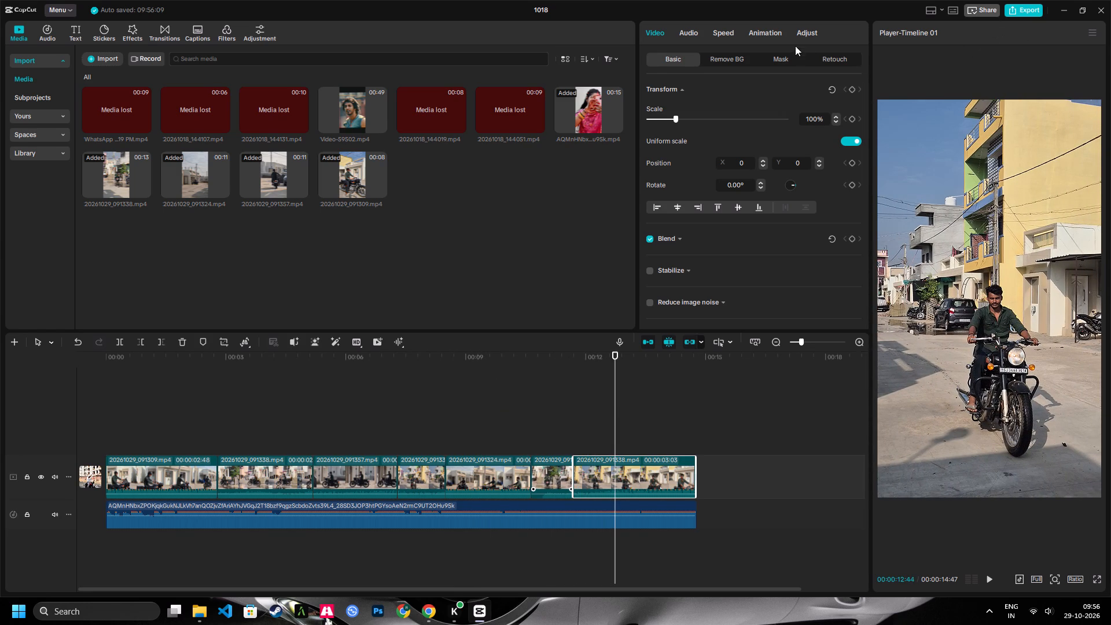
double_click(803, 34)
left_click(647, 90)
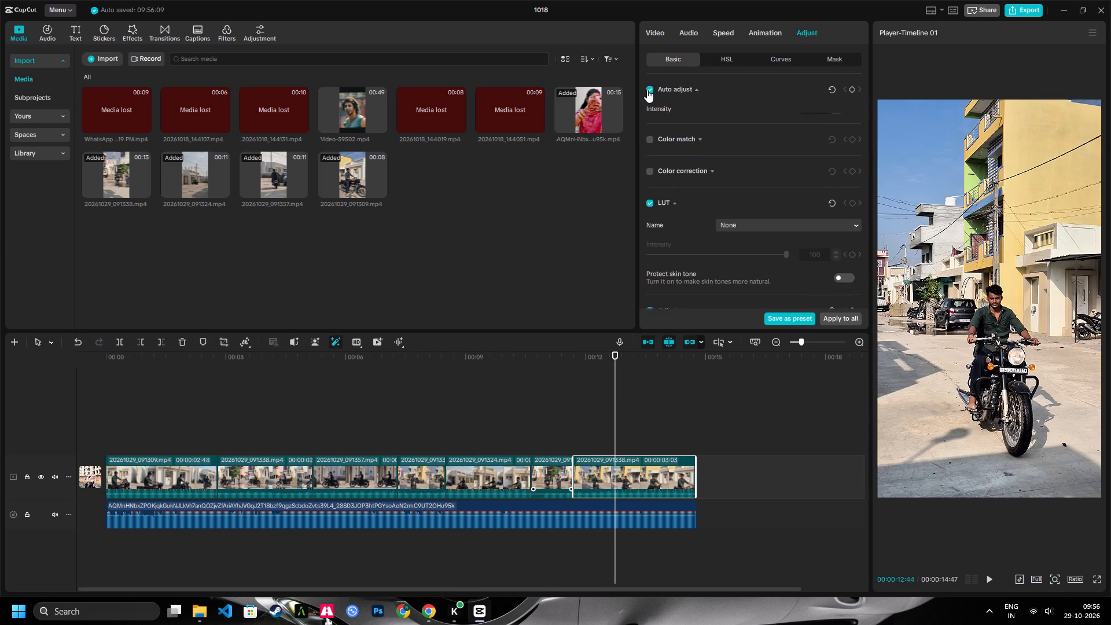
left_click_drag(743, 117, 736, 118)
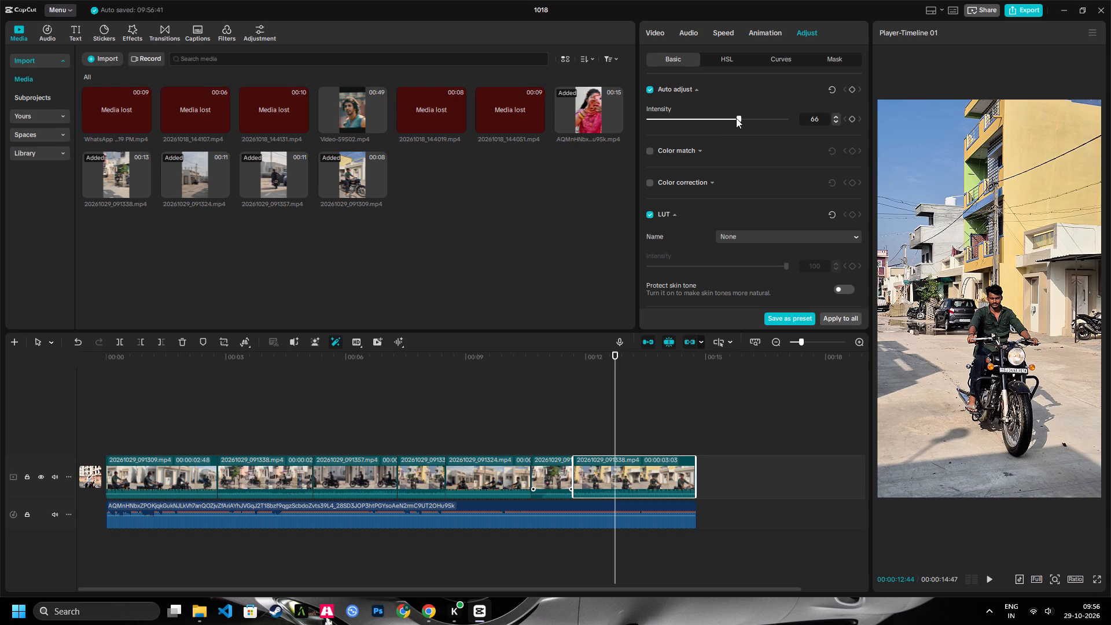
left_click_drag(736, 118, 716, 124)
left_click_drag(716, 124, 717, 122)
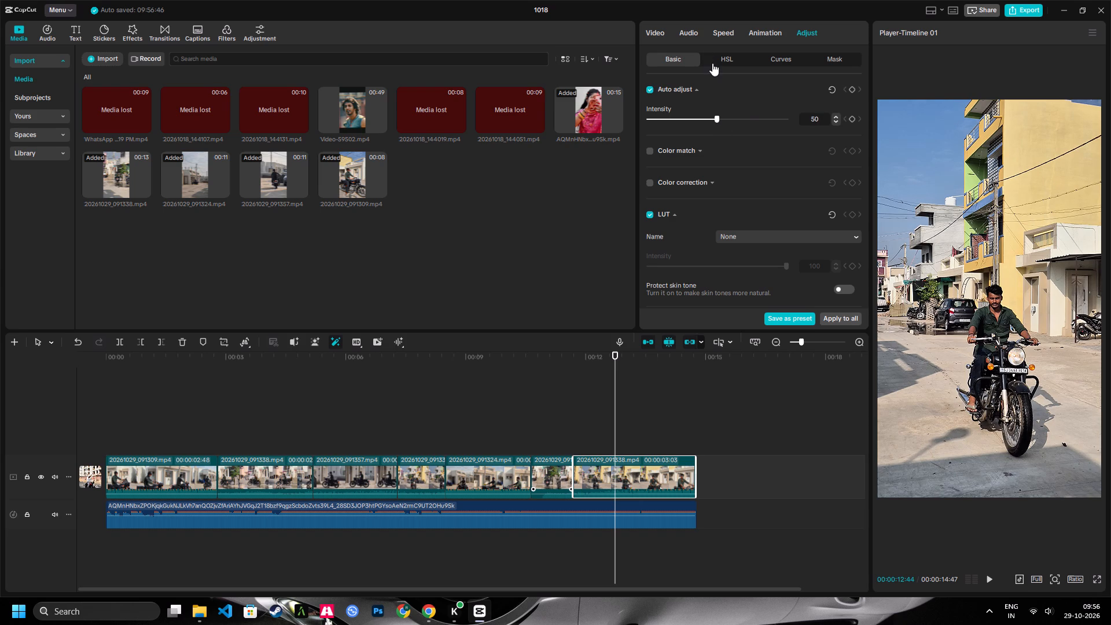
Set the final clip's saturation, exposure, contrast and clarity to 1 each.
left_click(712, 63)
left_click(676, 60)
scroll(718, 181, "down", 8)
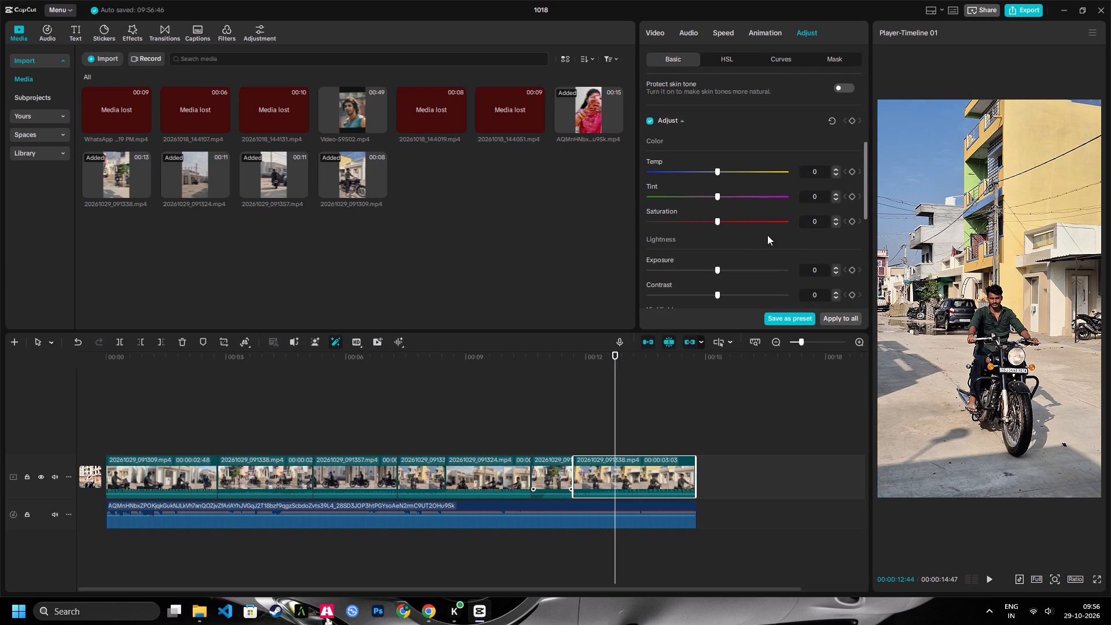
left_click(815, 218)
key("Up")
key("Up")
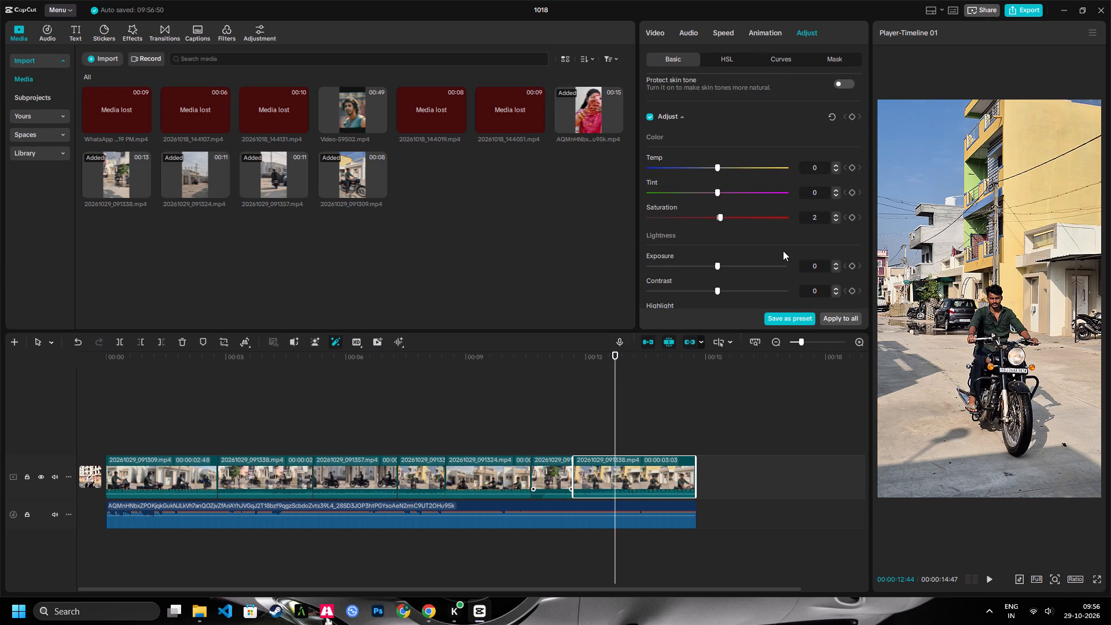
key("Down")
scroll(796, 233, "down", 2)
left_click(817, 191)
key("Up")
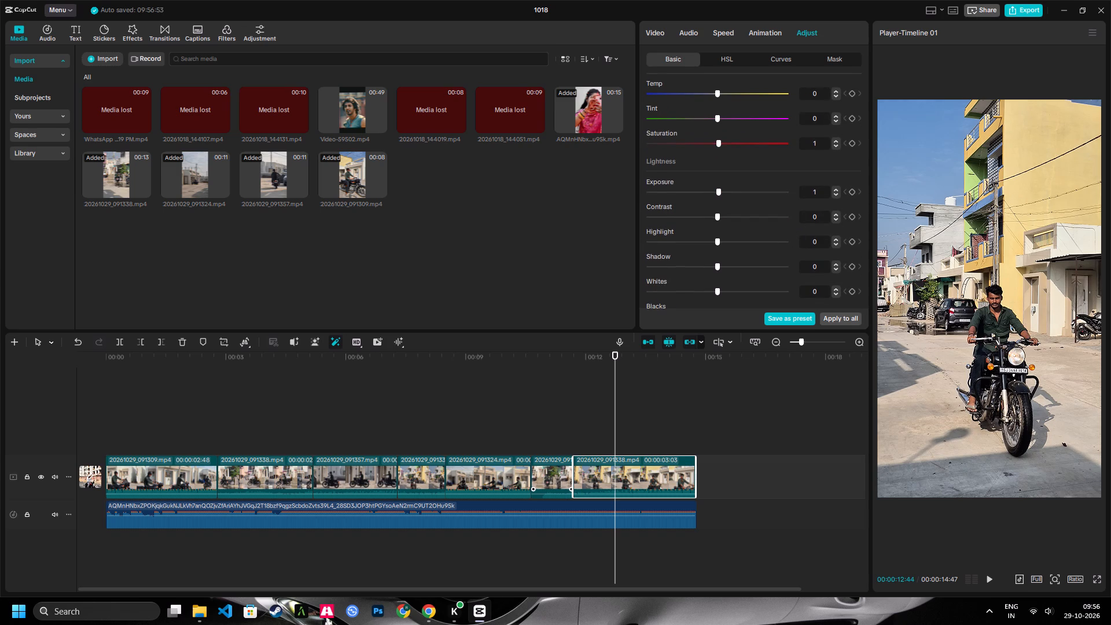
left_click(815, 221)
key("Up")
scroll(799, 256, "down", 6)
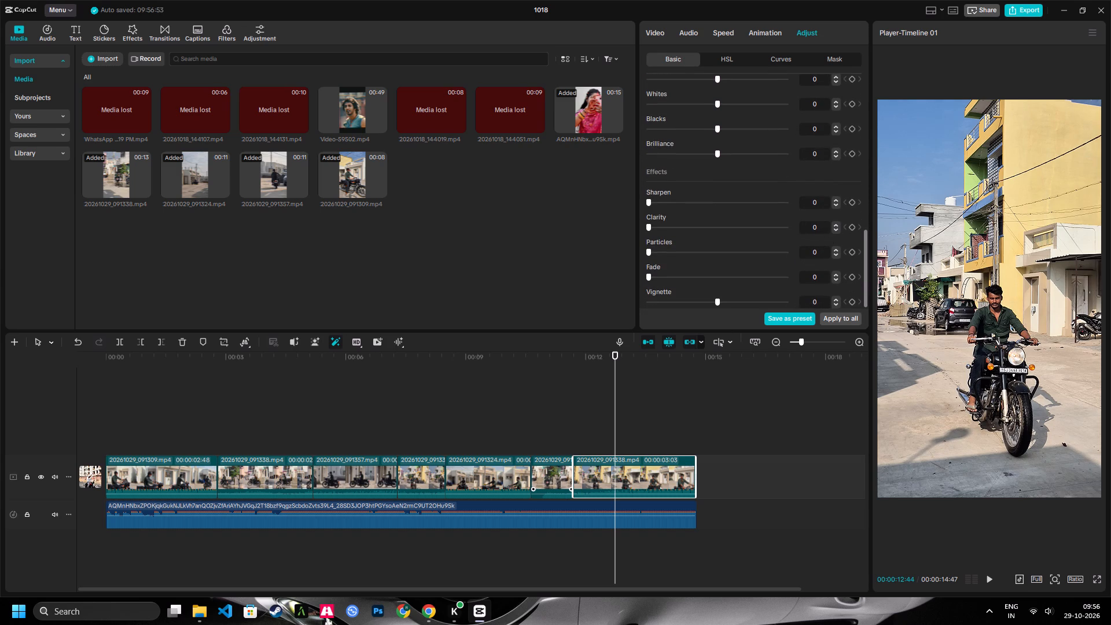
left_click(816, 223)
key("Up")
Apply the final clip's colour adjustments to all clips.
triple_click(843, 317)
double_click(843, 317)
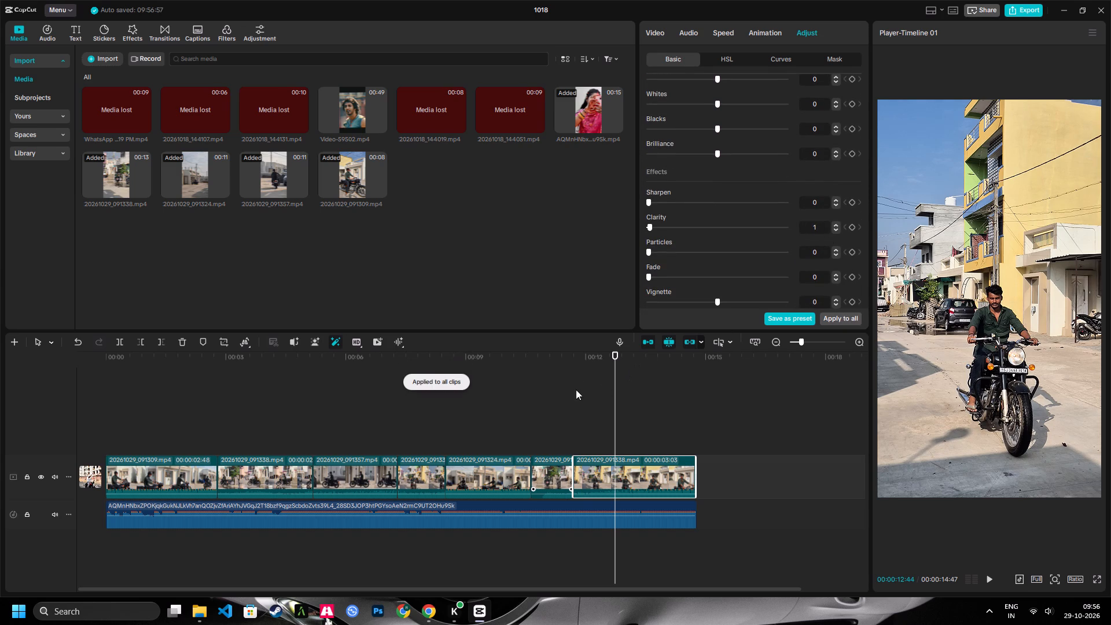
Play the adjusted sequence from the start and scrub the clips between about 00:00:07 and 00:00:10.
left_click_drag(575, 358, 0, 407)
key("space")
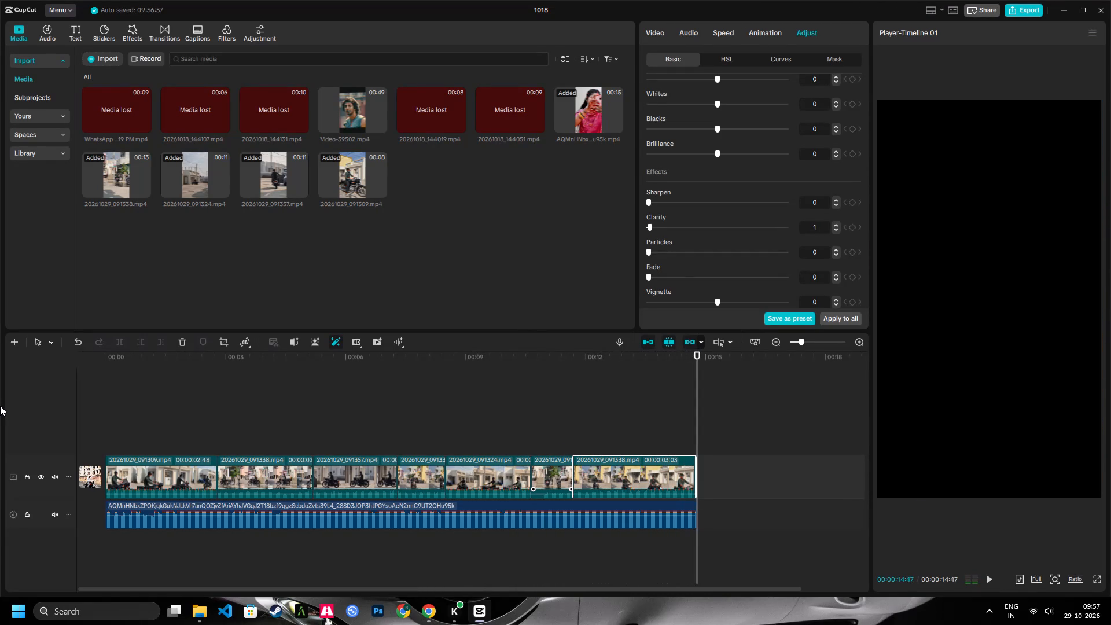
key("space")
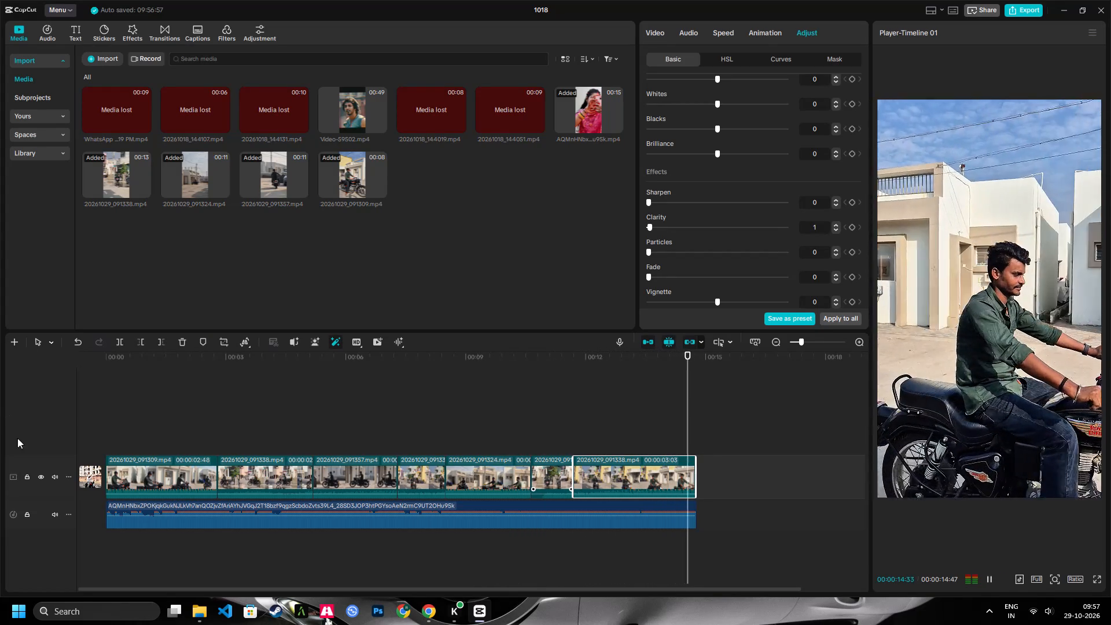
left_click_drag(402, 361, 418, 350)
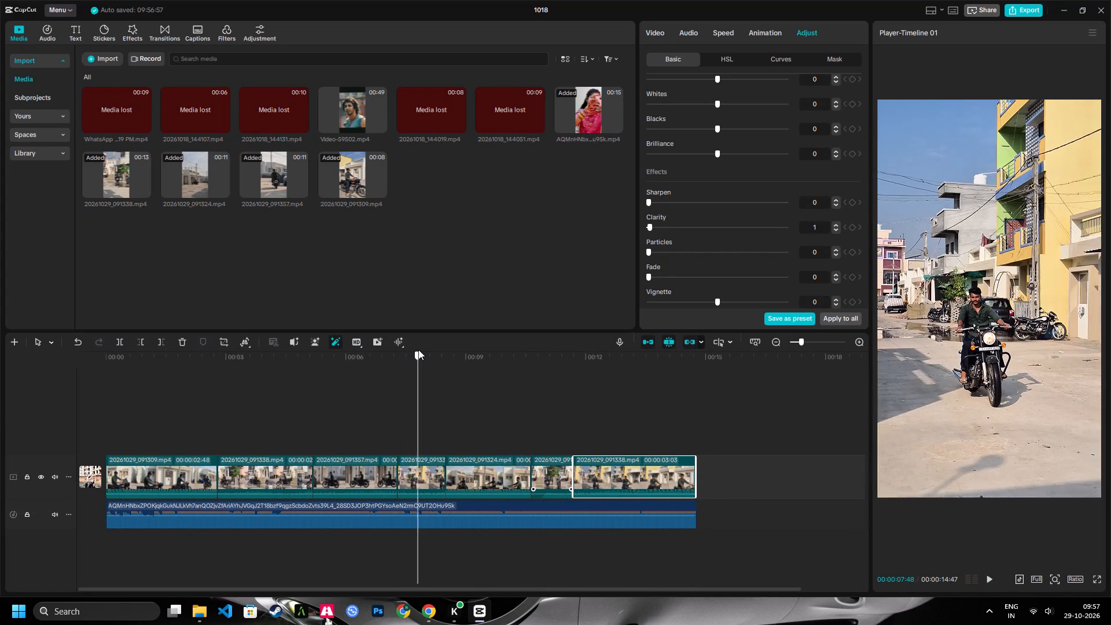
left_click_drag(418, 350, 436, 352)
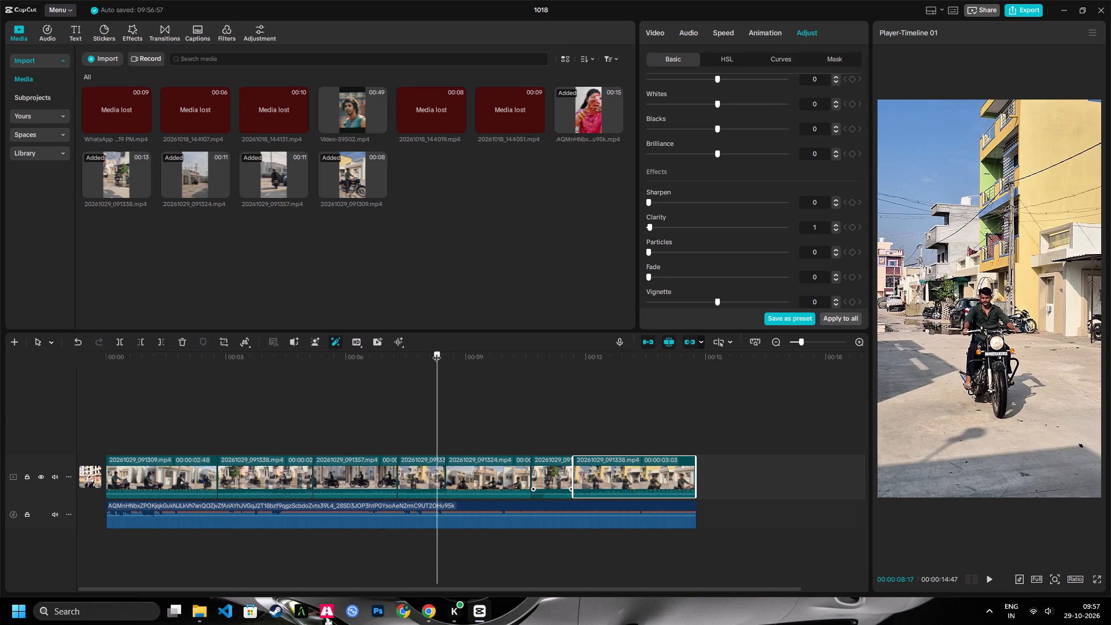
left_click_drag(436, 352, 468, 385)
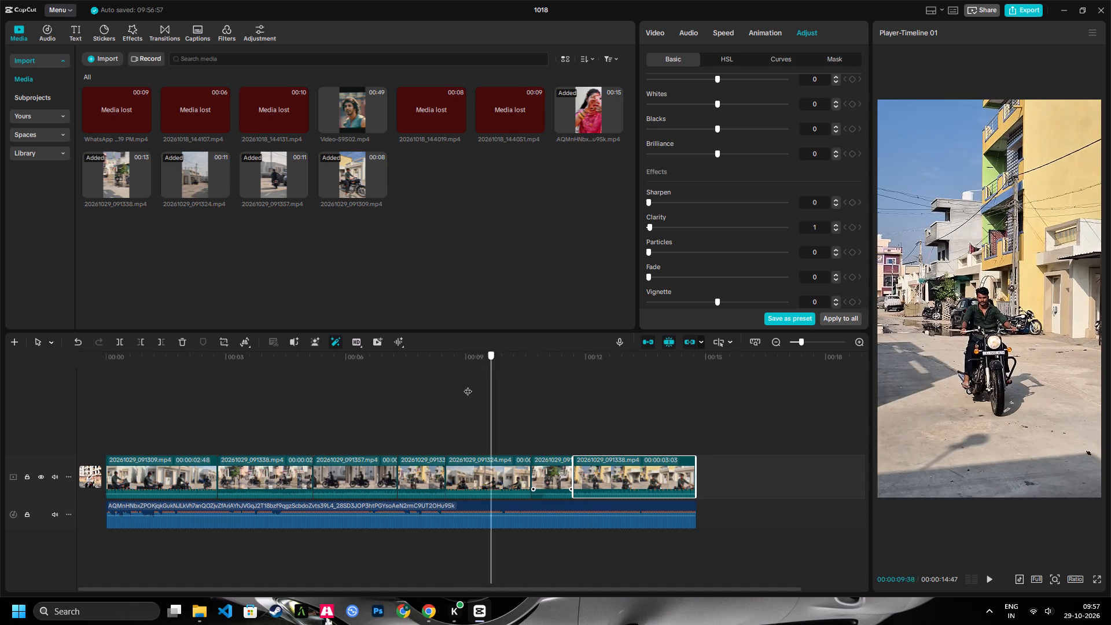
left_click_drag(468, 385, 433, 399)
Mirror the short fourth clip, at about 00:00:08 in the sequence.
left_click(422, 498)
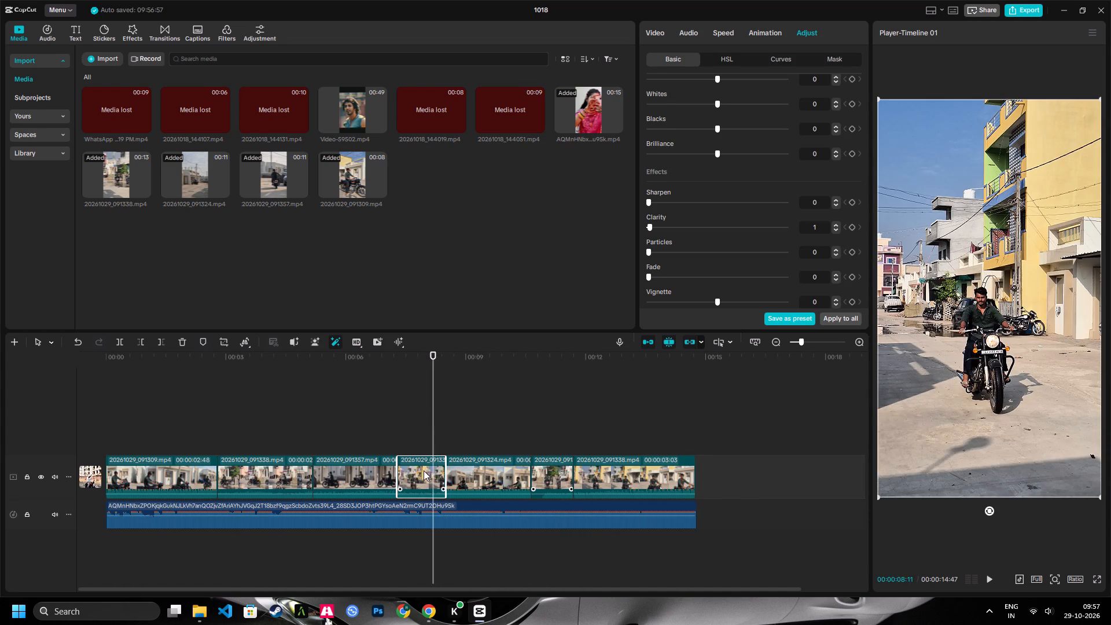
right_click(424, 470)
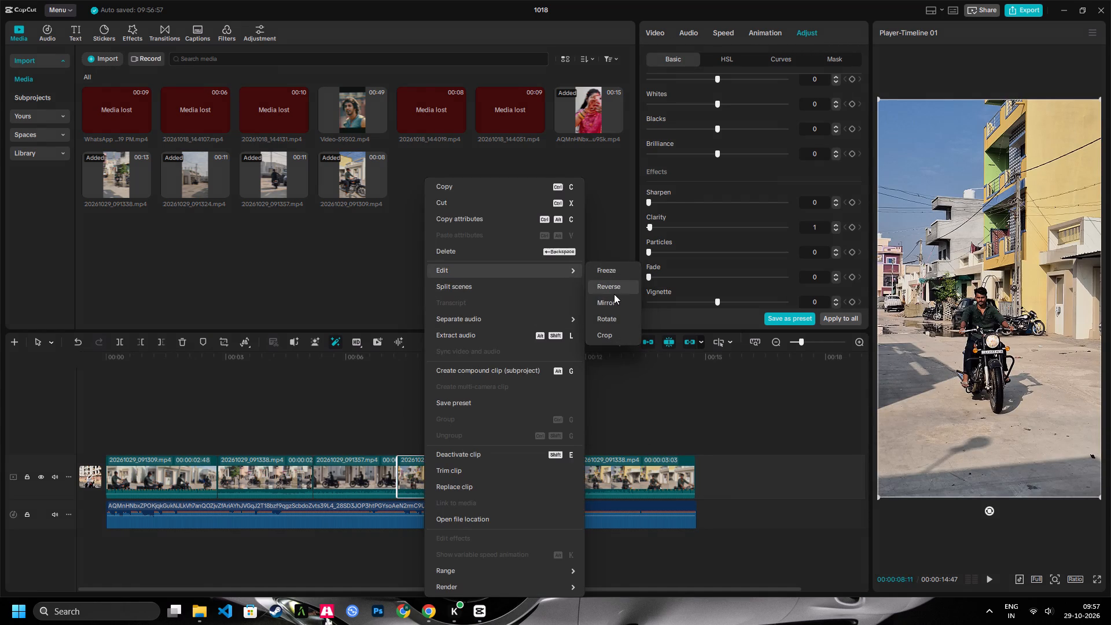
left_click(613, 302)
Play the sequence from about 00:00:07, and again from the start, to check the mirrored clip among the others.
left_click(390, 355)
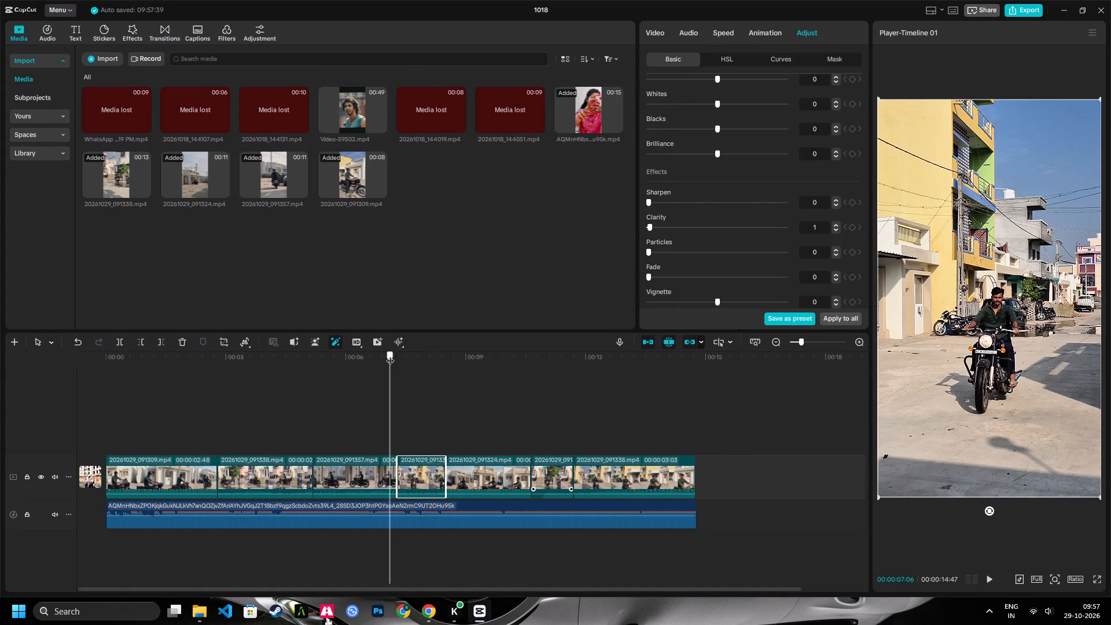
key("space")
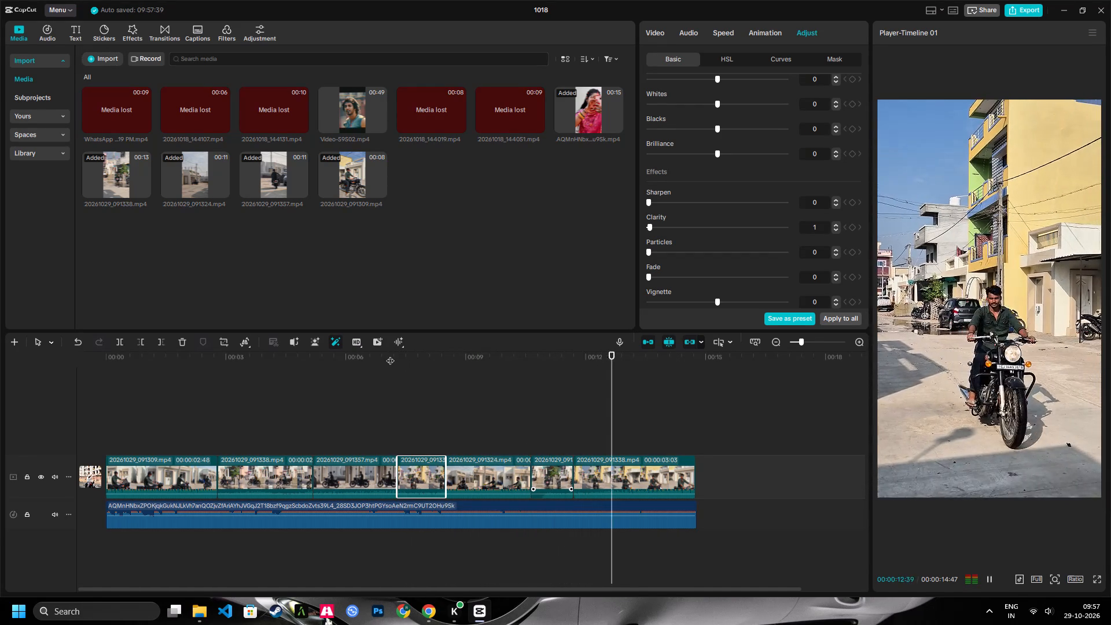
left_click_drag(474, 356, 0, 323)
key("space")
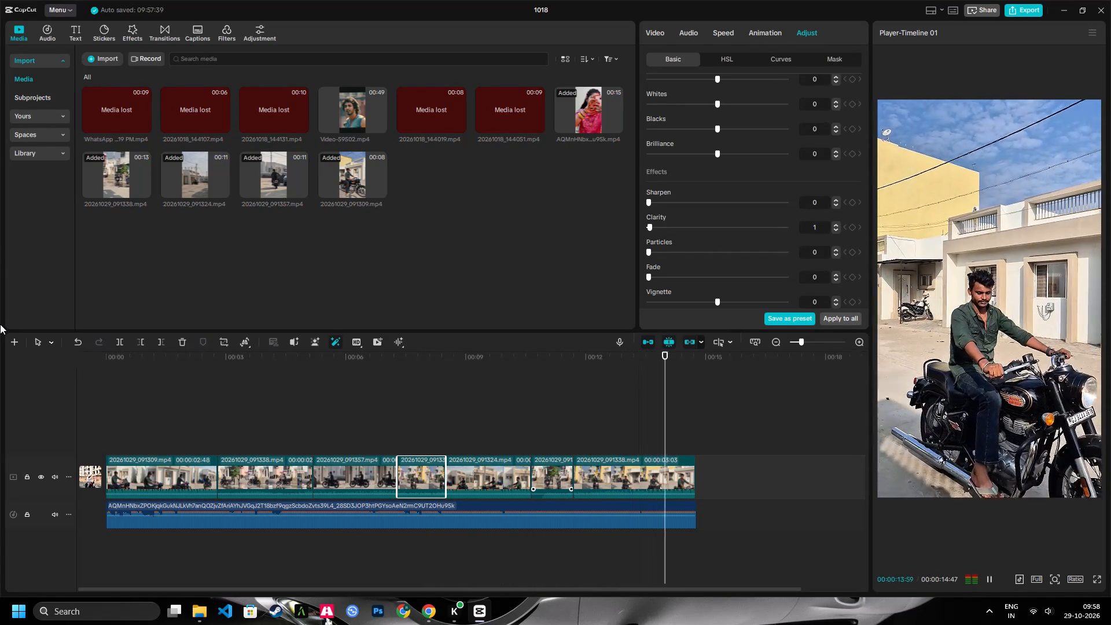
key("space")
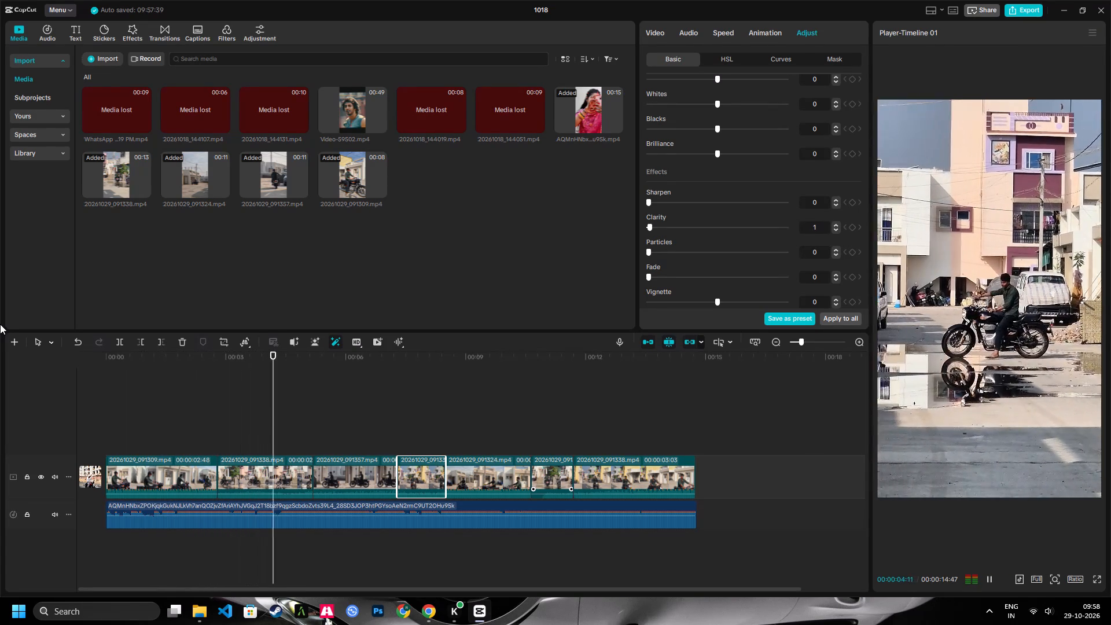
key("space")
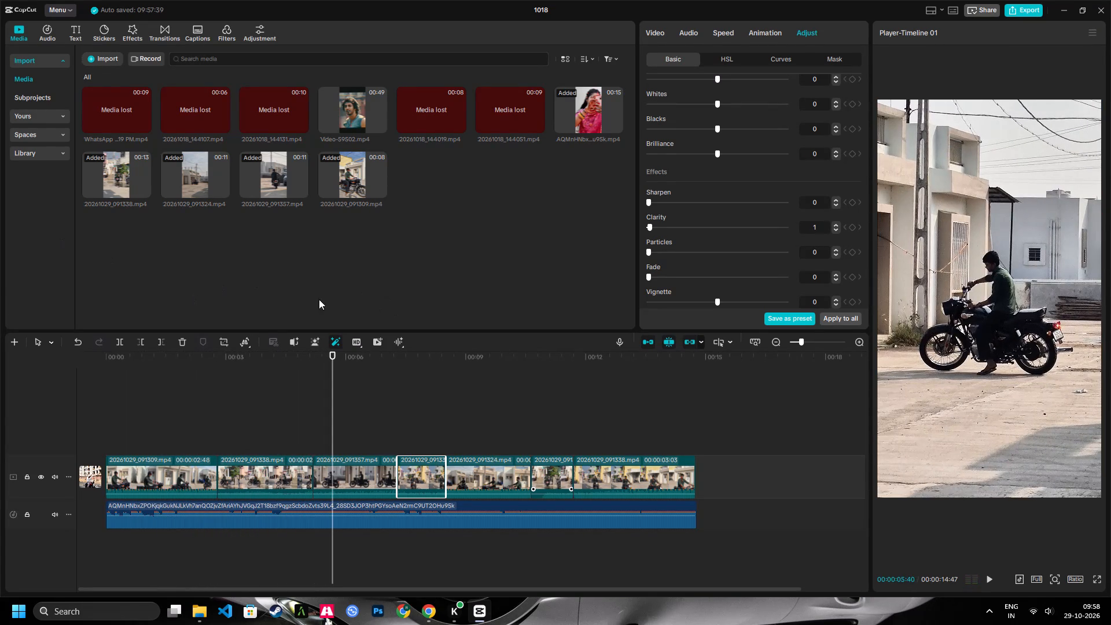
Set the exposure of the 20261029_091357.mp4 clip to 9.
left_click(371, 468)
scroll(724, 175, "up", 3)
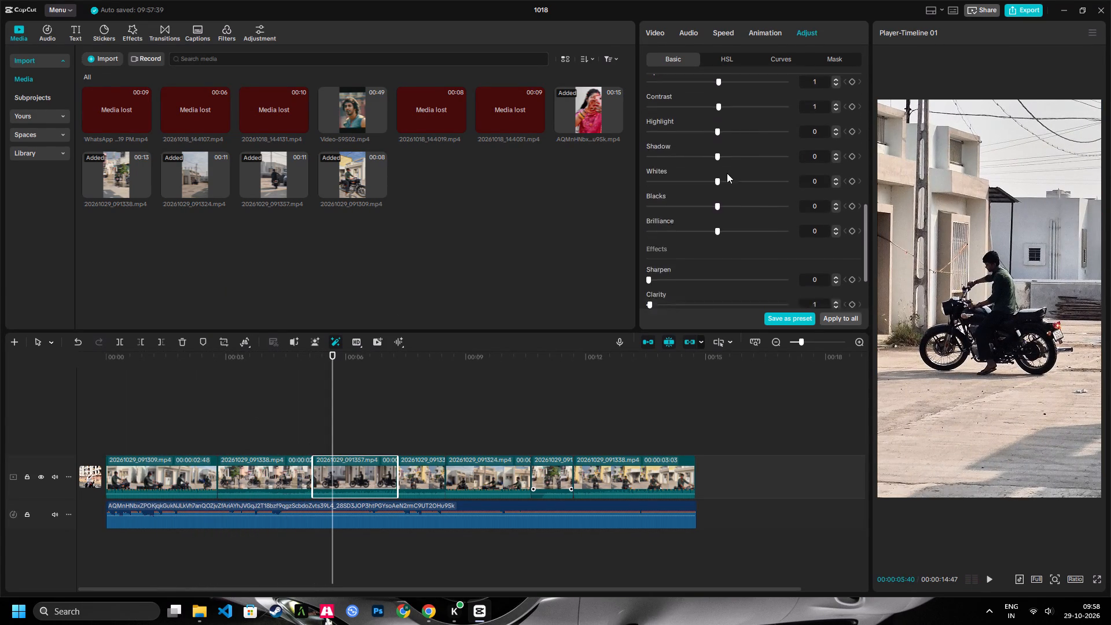
scroll(727, 173, "up", 3)
left_click(728, 160)
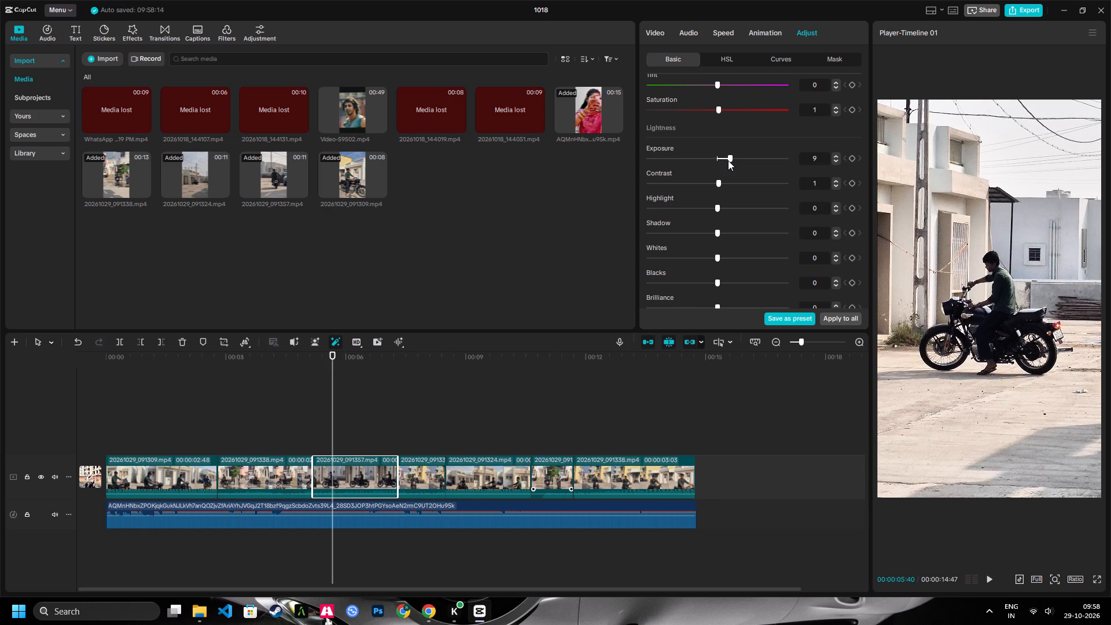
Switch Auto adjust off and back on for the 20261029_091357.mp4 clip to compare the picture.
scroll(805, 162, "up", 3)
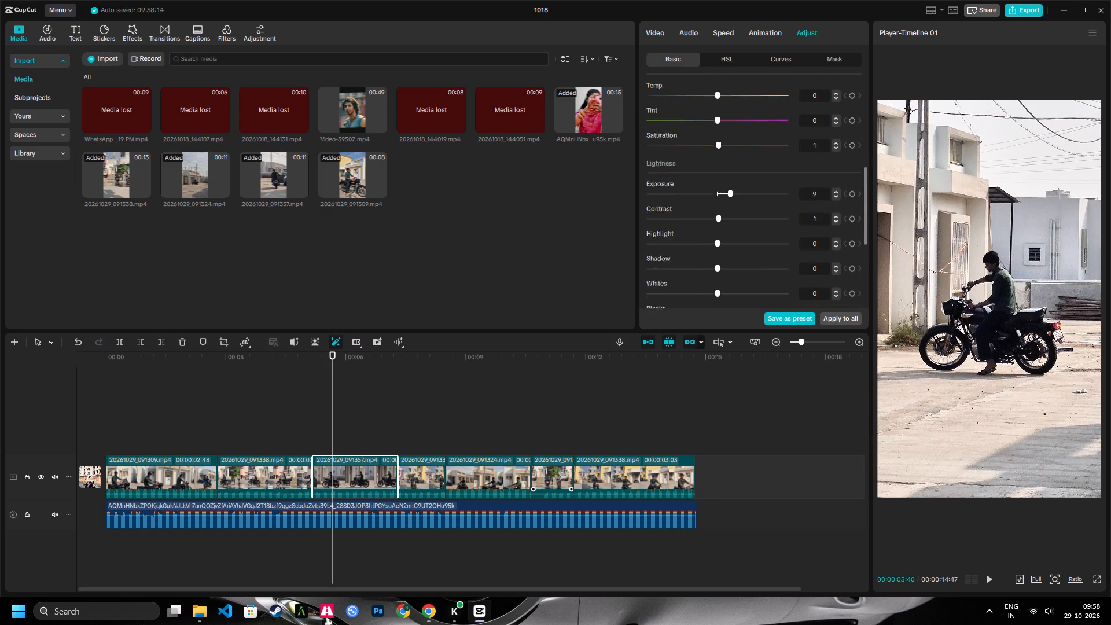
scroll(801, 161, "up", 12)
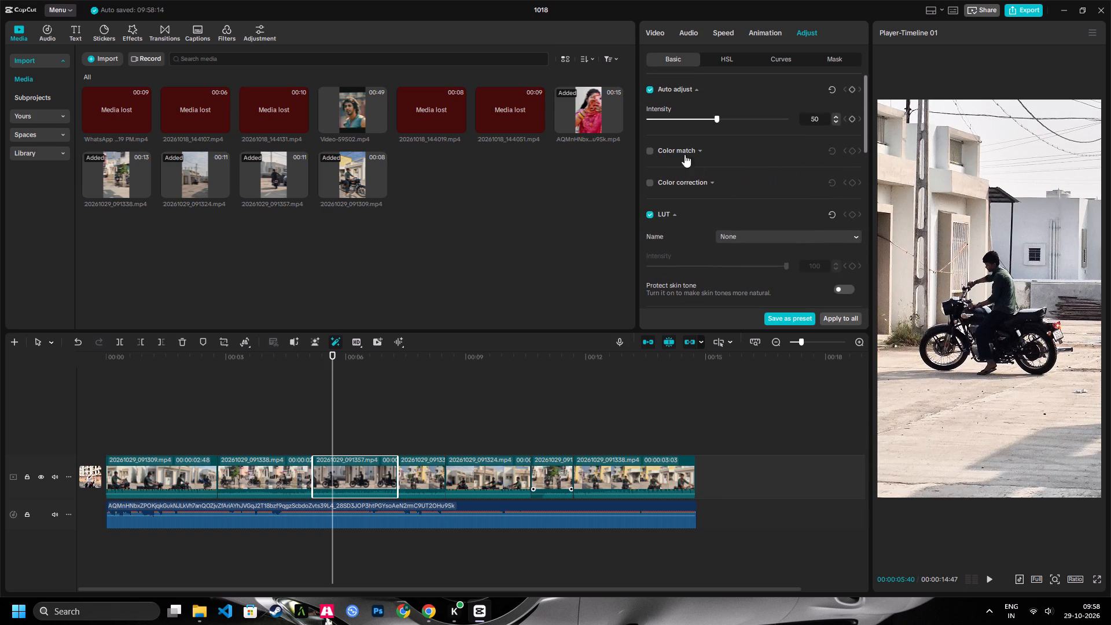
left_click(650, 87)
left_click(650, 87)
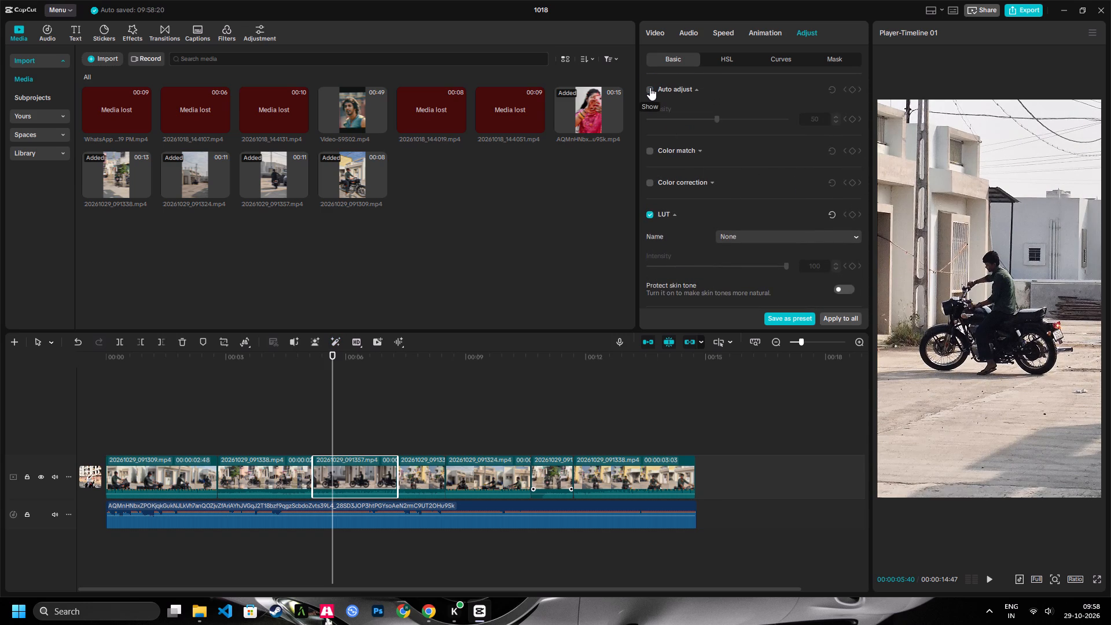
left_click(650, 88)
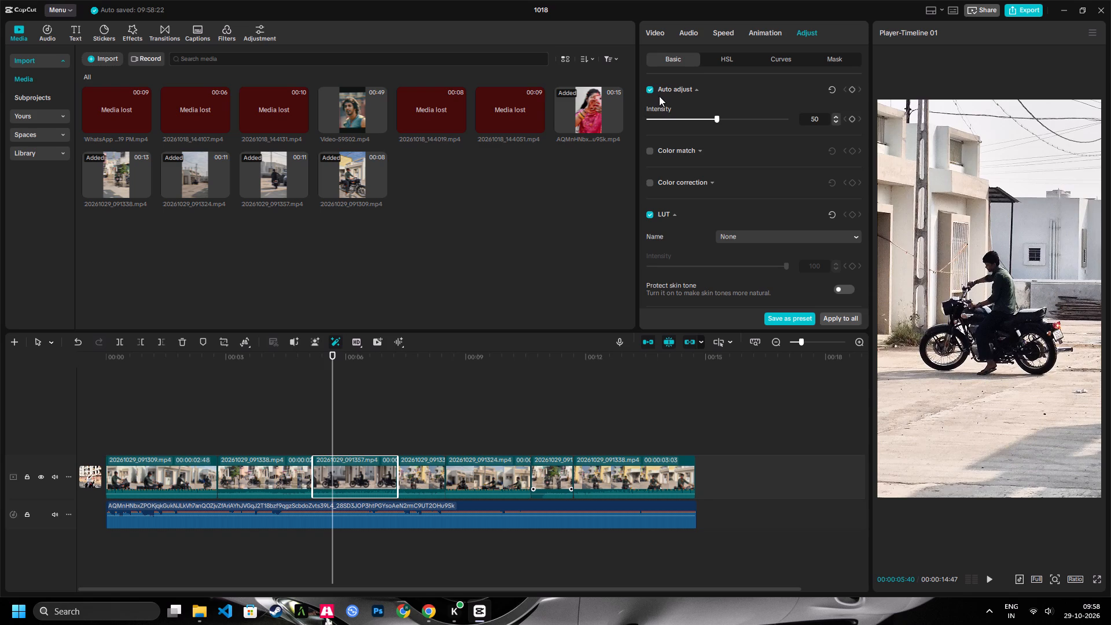
Play across the cut after the 20261029_091357.mp4 clip and step frame by frame through the start of the fourth clip.
key("space")
key("space")
key("space")
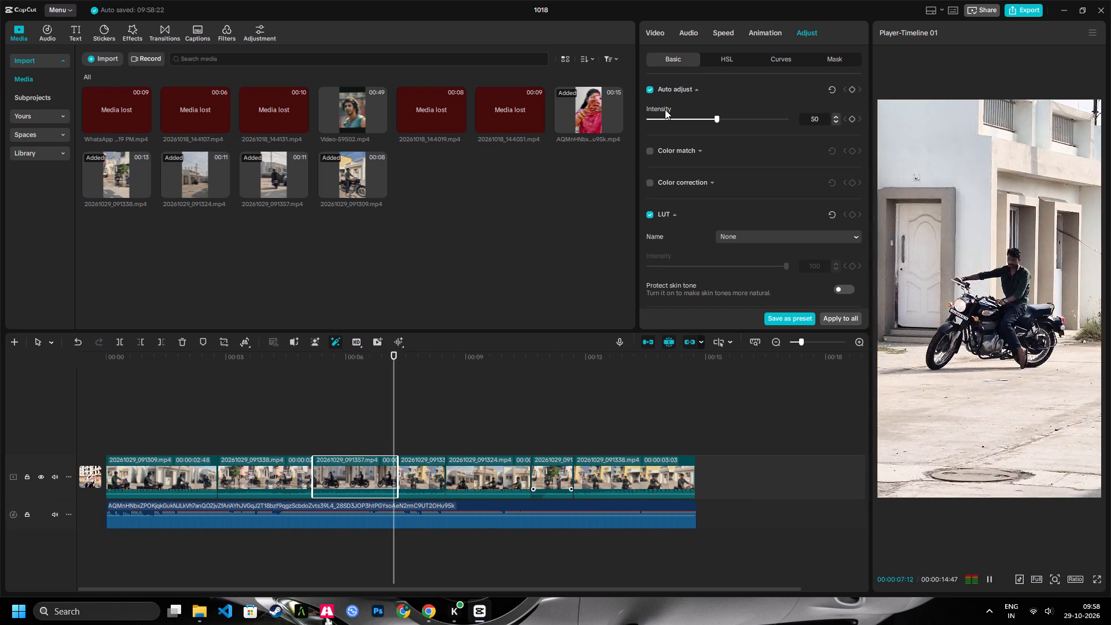
key("space")
key("Right")
key("Right")
key("Right")
key("Right")
key("Right")
key("Right")
key("Right")
key("Right")
key("Right")
key("Right")
key("Right")
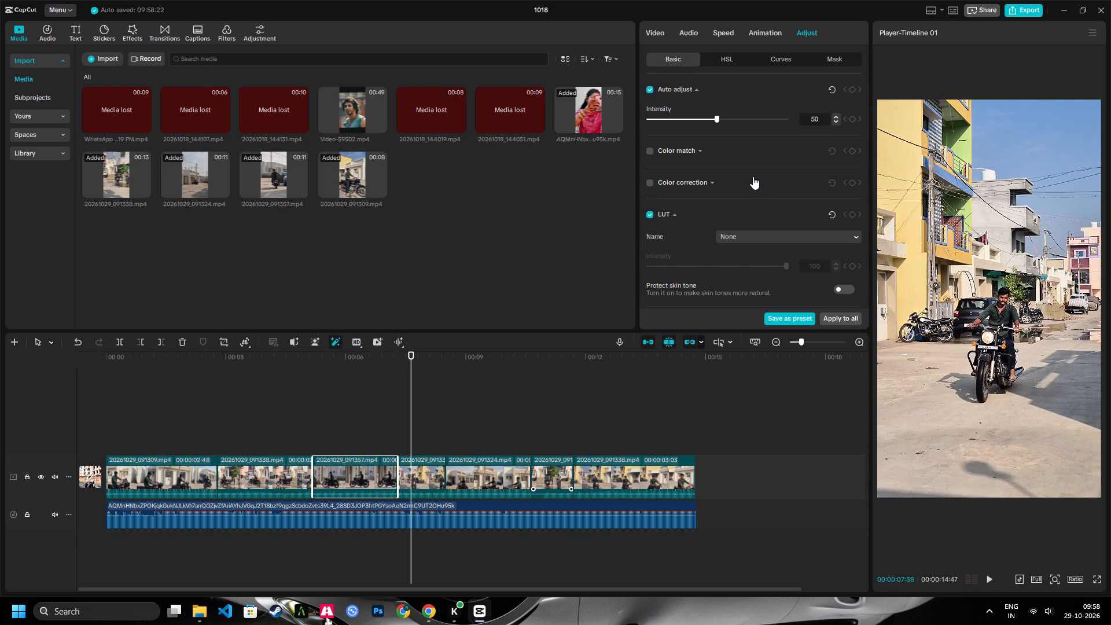
scroll(753, 177, "down", 8)
key("Right")
key("Right")
key("Right")
key("Right")
key("Right")
key("Right")
key("Right")
key("Right")
key("Right")
key("Right")
key("Right")
key("Right")
key("Right")
key("Right")
key("Right")
key("Right")
scroll(753, 181, "down", 3)
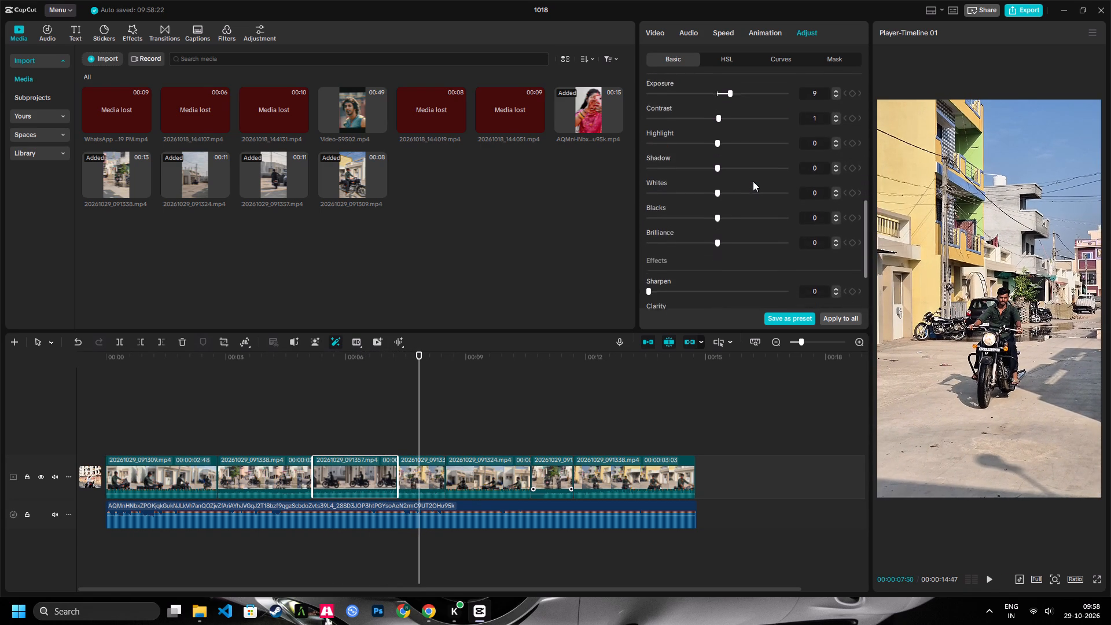
Try a clarity of 17 on the 20261029_091357.mp4 clip, reset it to 0 and raise it slightly.
left_click_drag(388, 355, 377, 359)
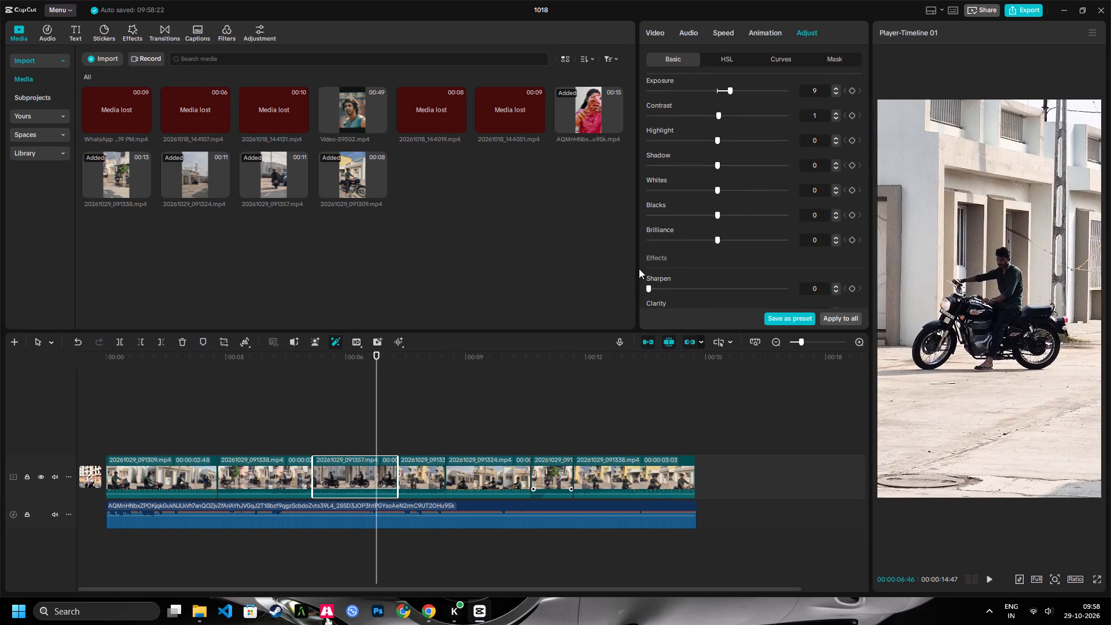
scroll(701, 245, "down", 2)
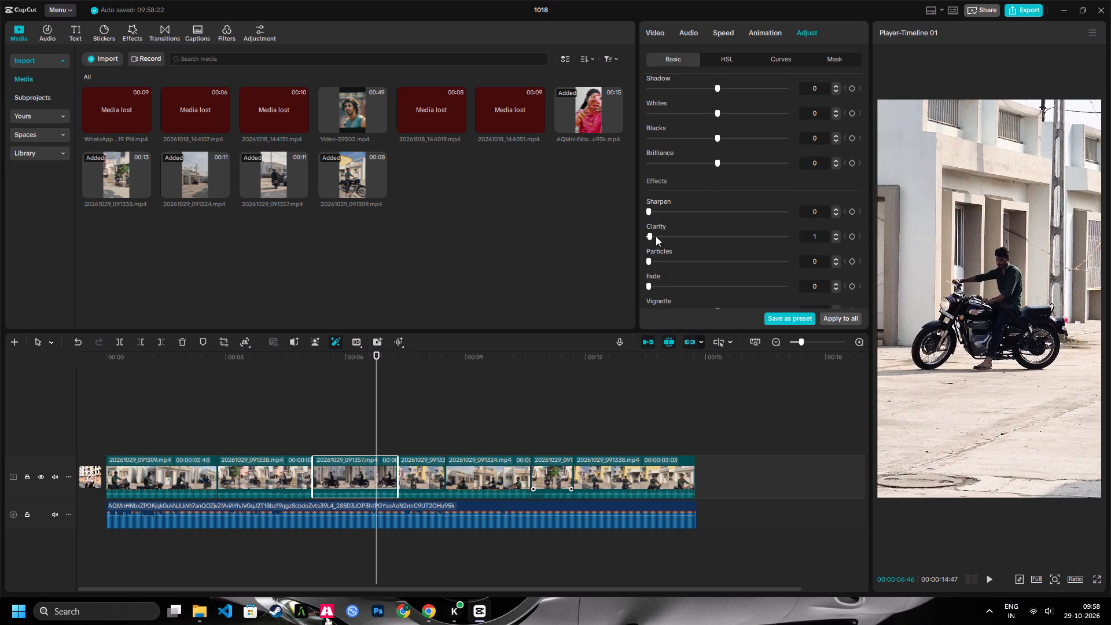
left_click_drag(656, 236, 671, 238)
left_click_drag(671, 238, 641, 243)
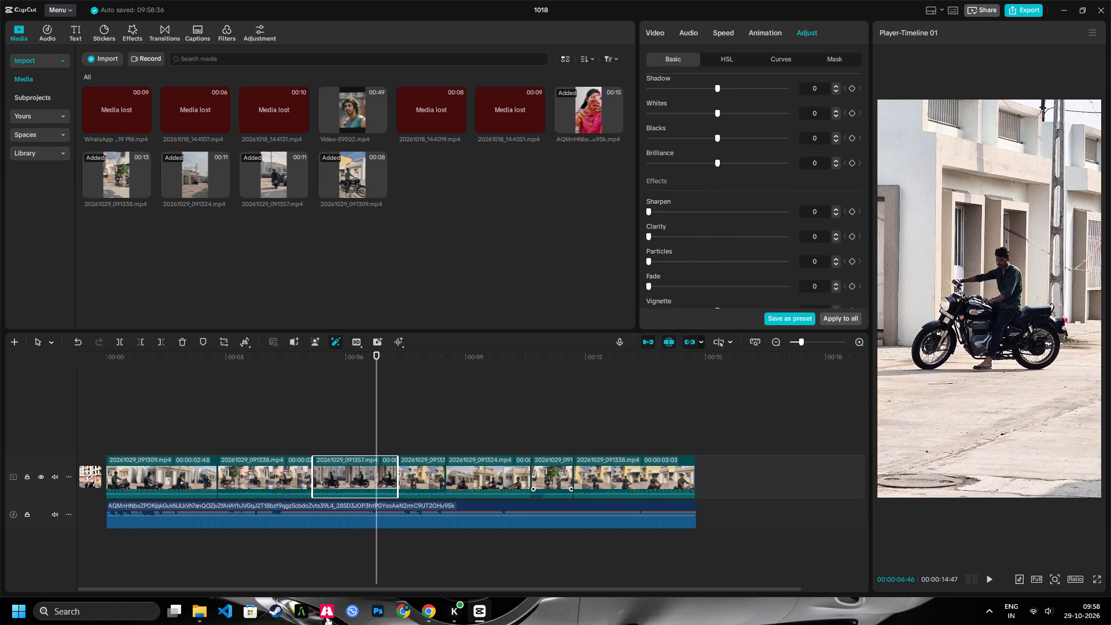
triple_click(834, 233)
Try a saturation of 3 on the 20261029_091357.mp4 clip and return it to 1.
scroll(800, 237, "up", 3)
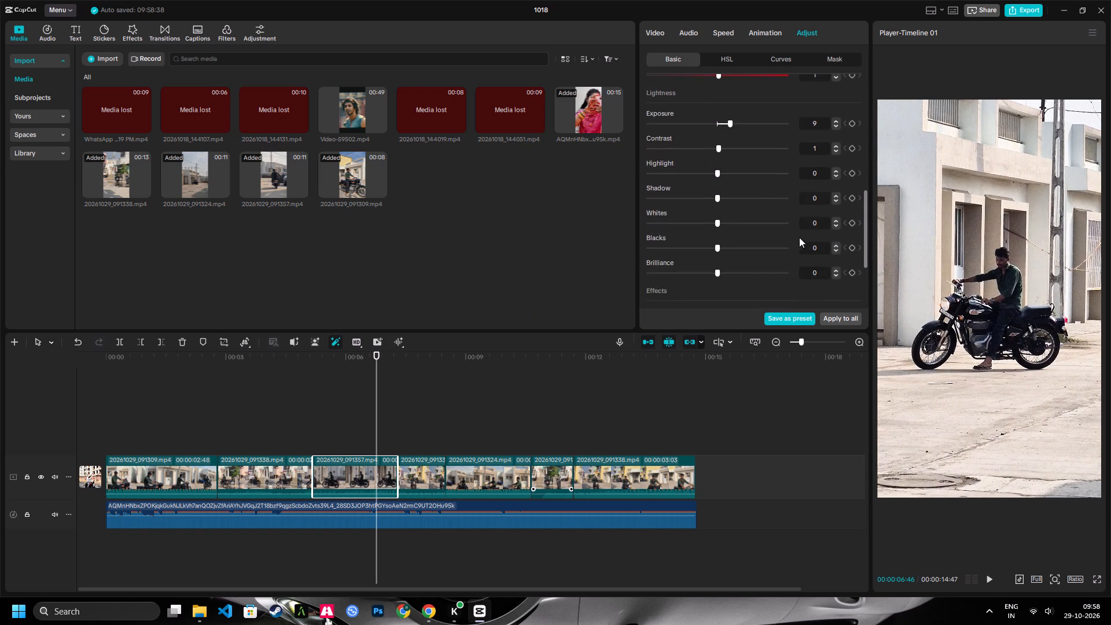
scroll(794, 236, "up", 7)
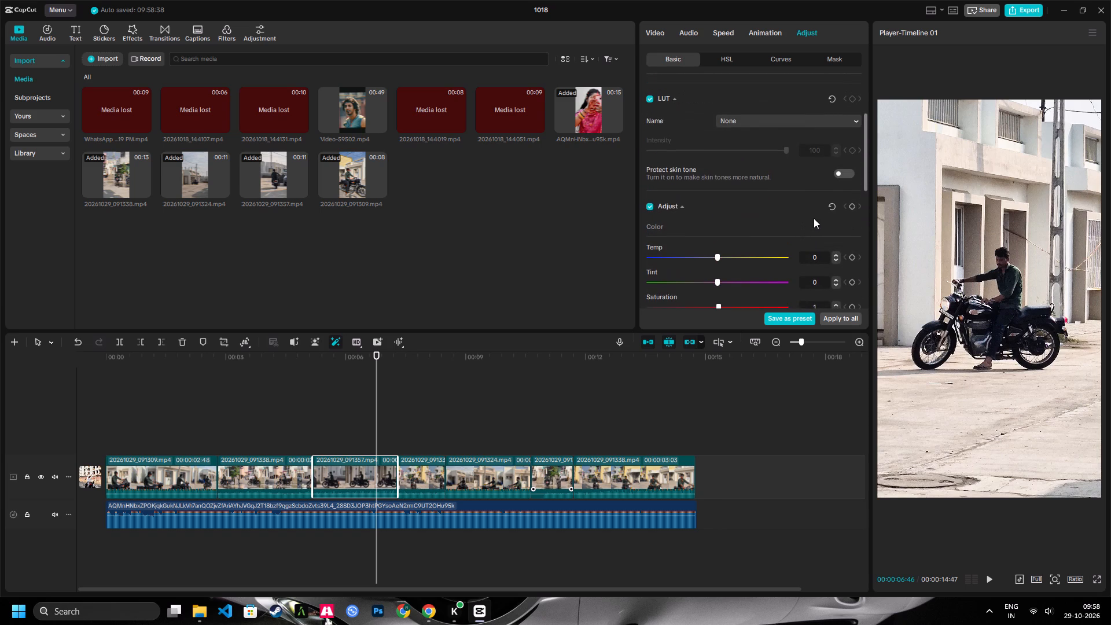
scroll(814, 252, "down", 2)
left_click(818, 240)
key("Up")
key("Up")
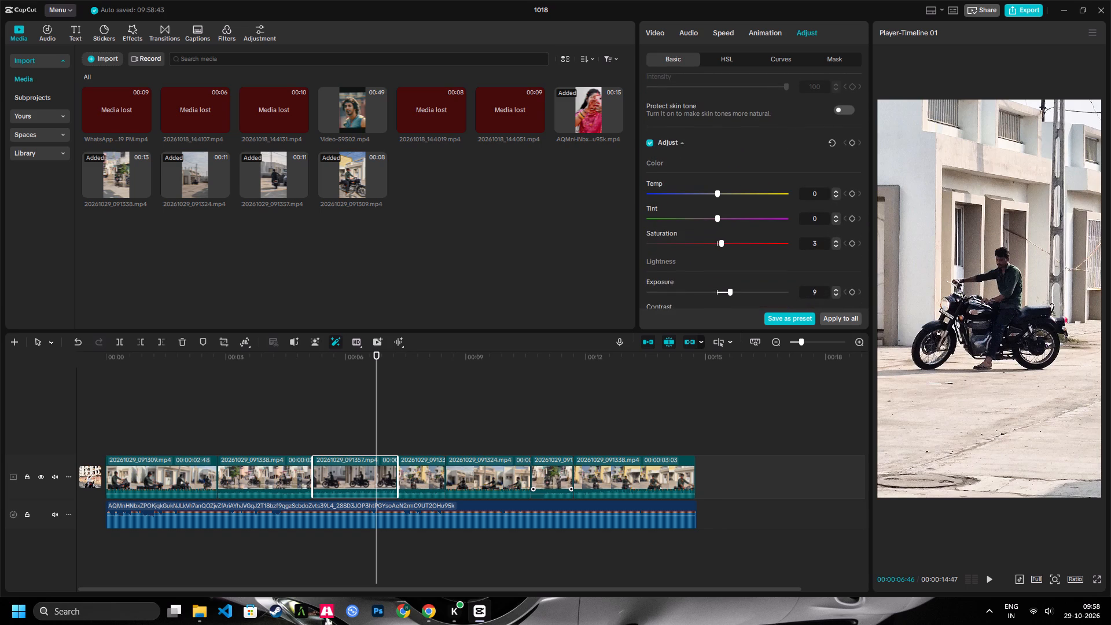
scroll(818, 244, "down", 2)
Set the exposure of the 20261029_091357.mp4 clip to 10.
left_click(821, 289)
key("Up")
scroll(812, 273, "down", 2)
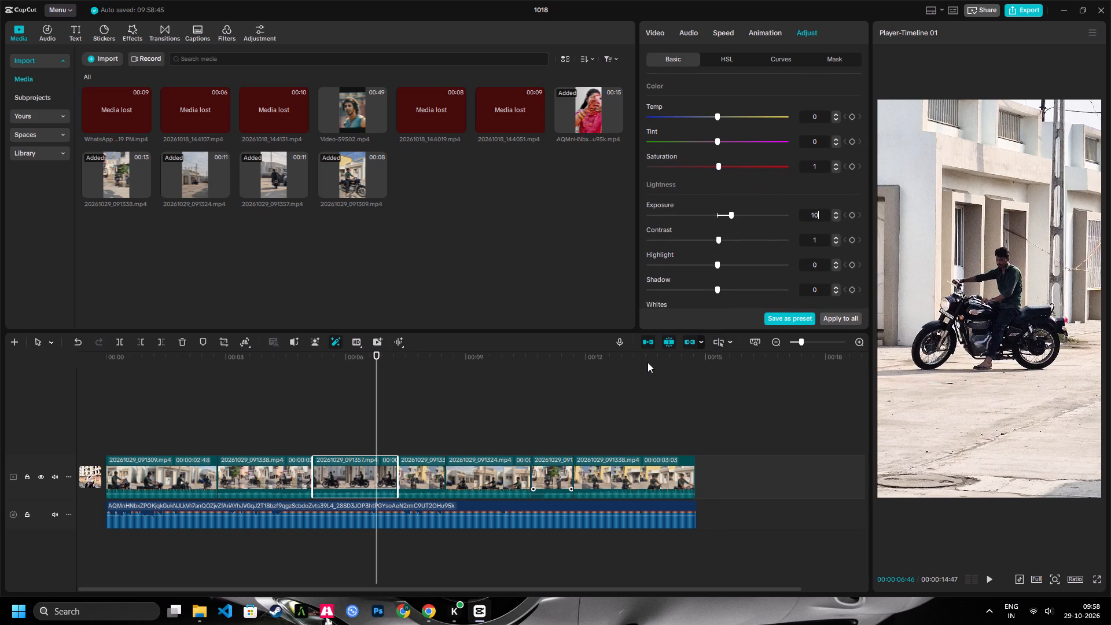
Play the sequence from the start through the 20261029_091357.mp4 clip to check its new exposure.
key("space")
left_click_drag(312, 361, 0, 344)
key("space")
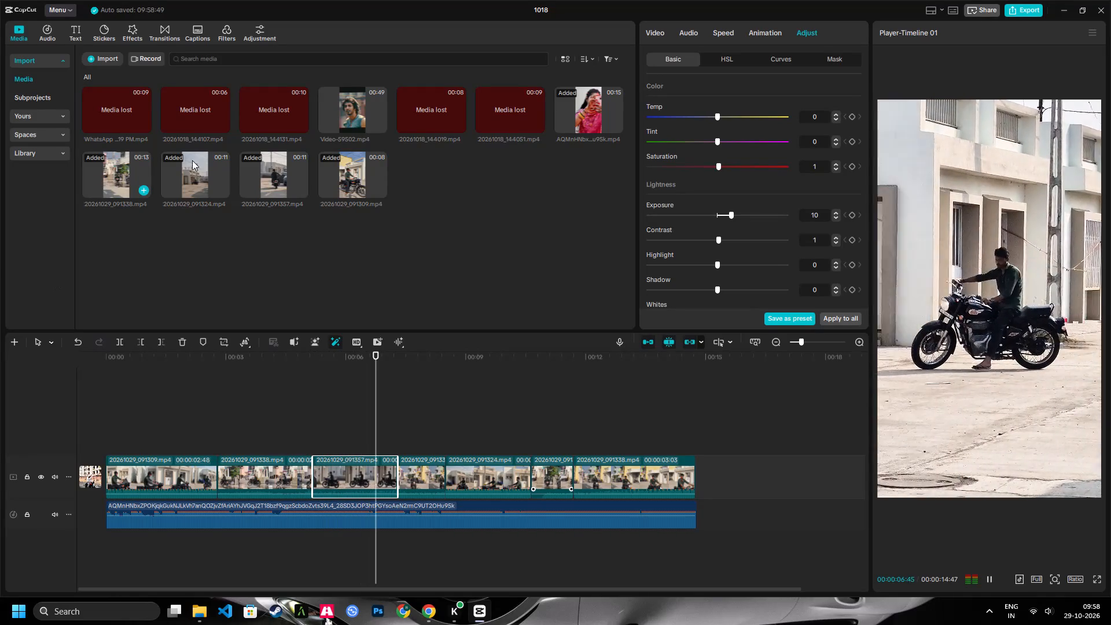
key("space")
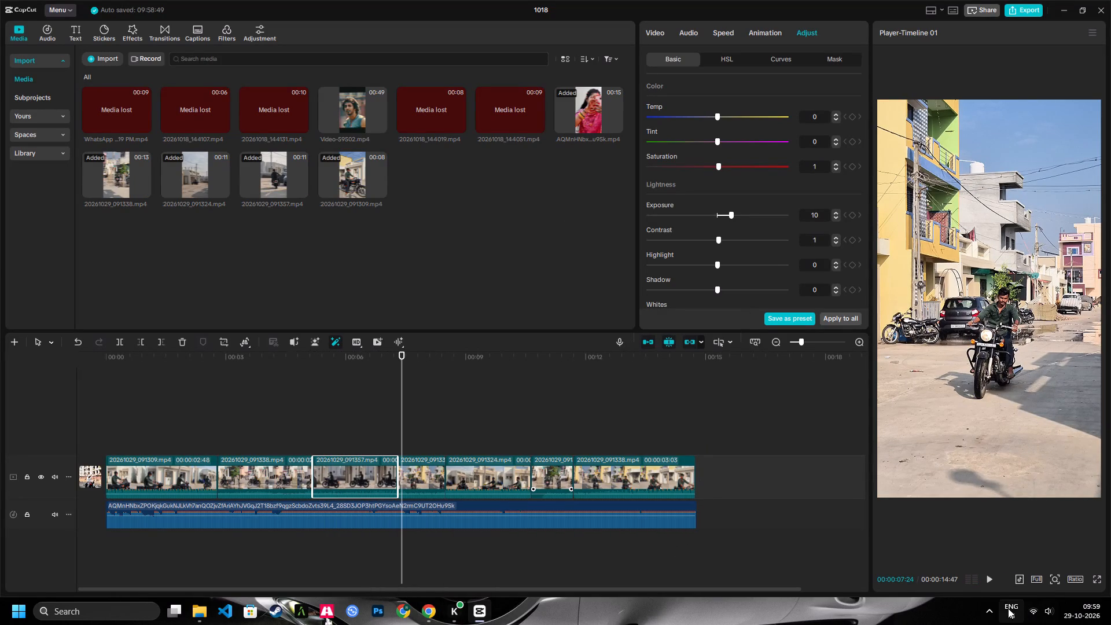
Open Display Dimmer, reset the LG TV display's brightness and contrast levels, and close it.
left_click(990, 608)
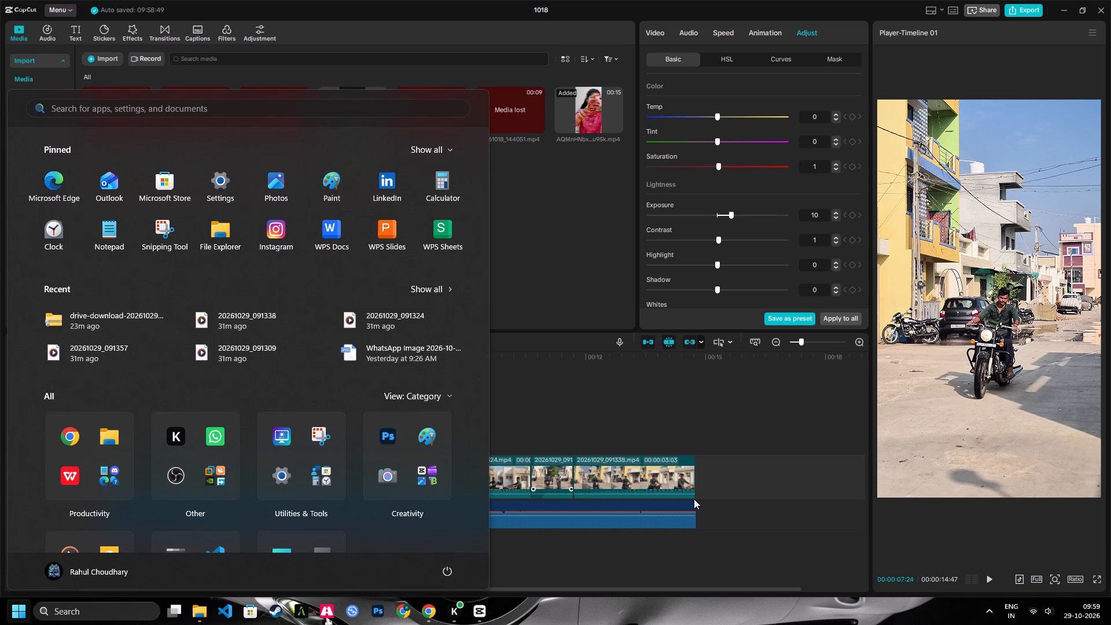
key("d")
key("Return")
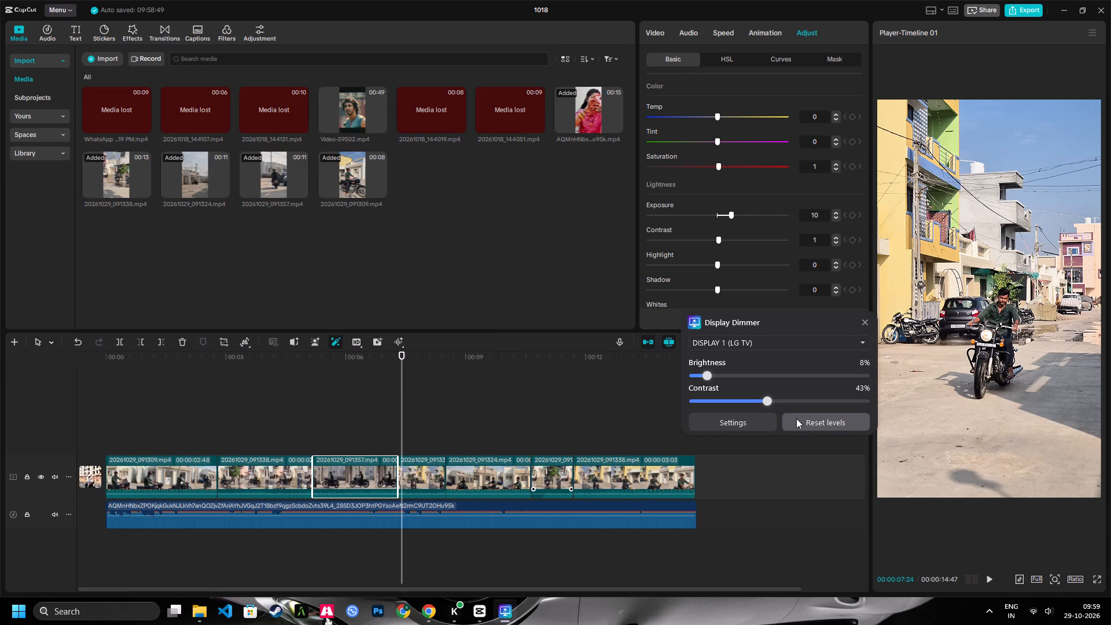
left_click(796, 418)
left_click(863, 322)
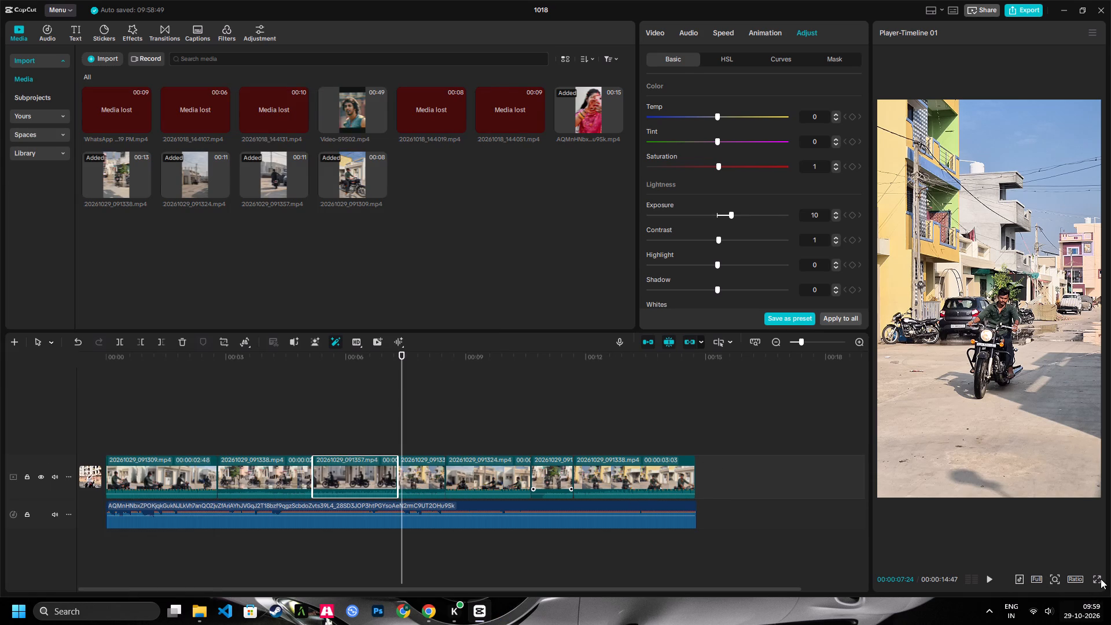
Review the video in full screen through to its end, exit full screen and replay it from the start.
left_click(1101, 578)
key("space")
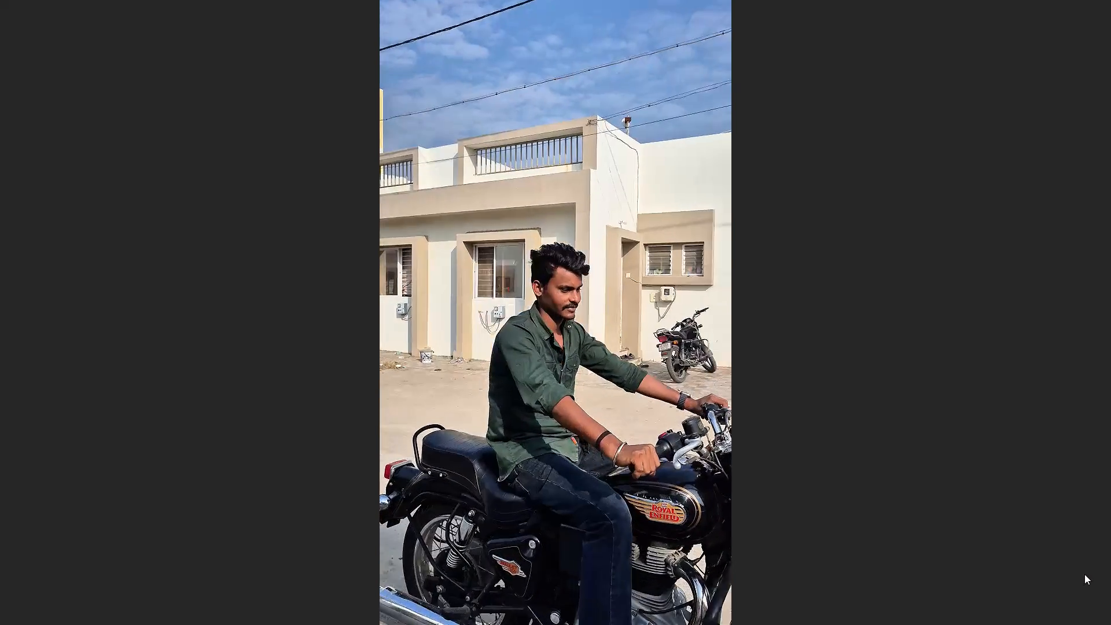
key("space")
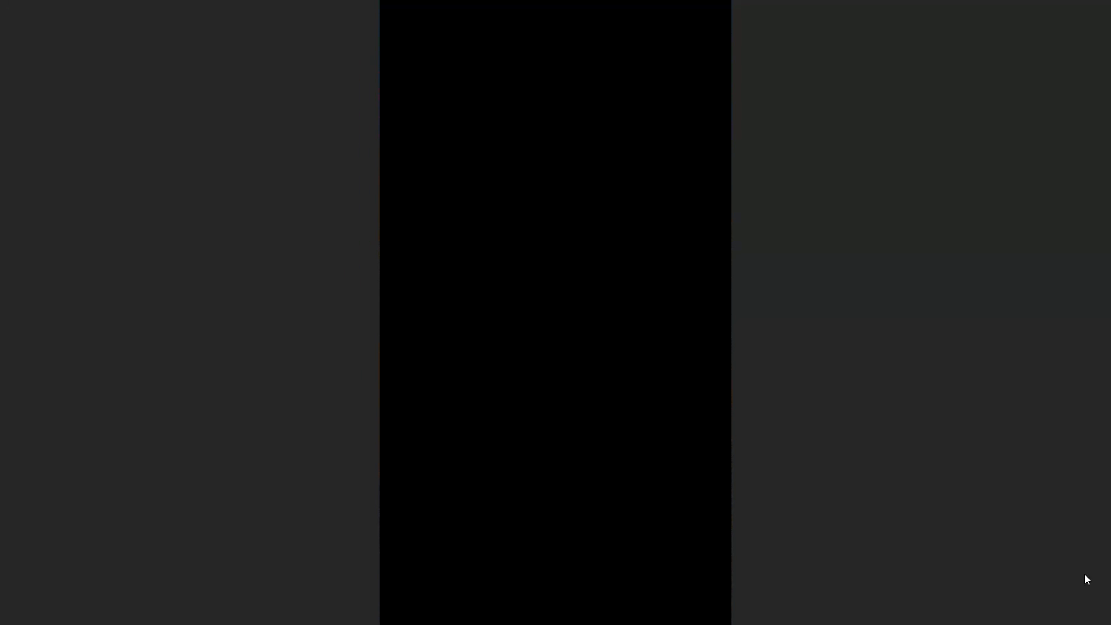
key("Escape")
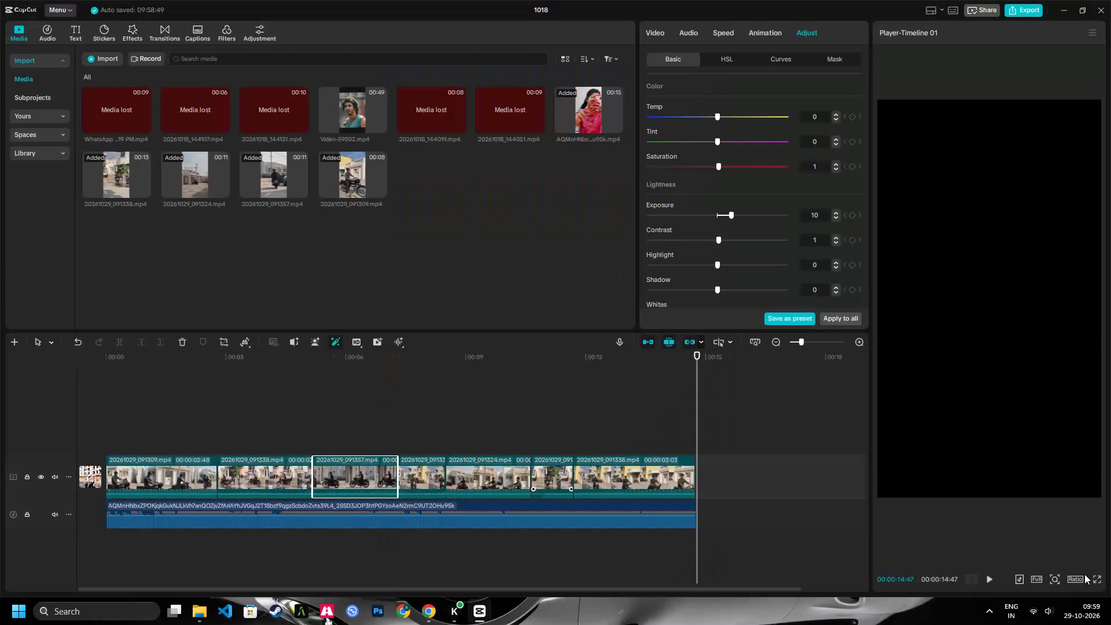
key("space")
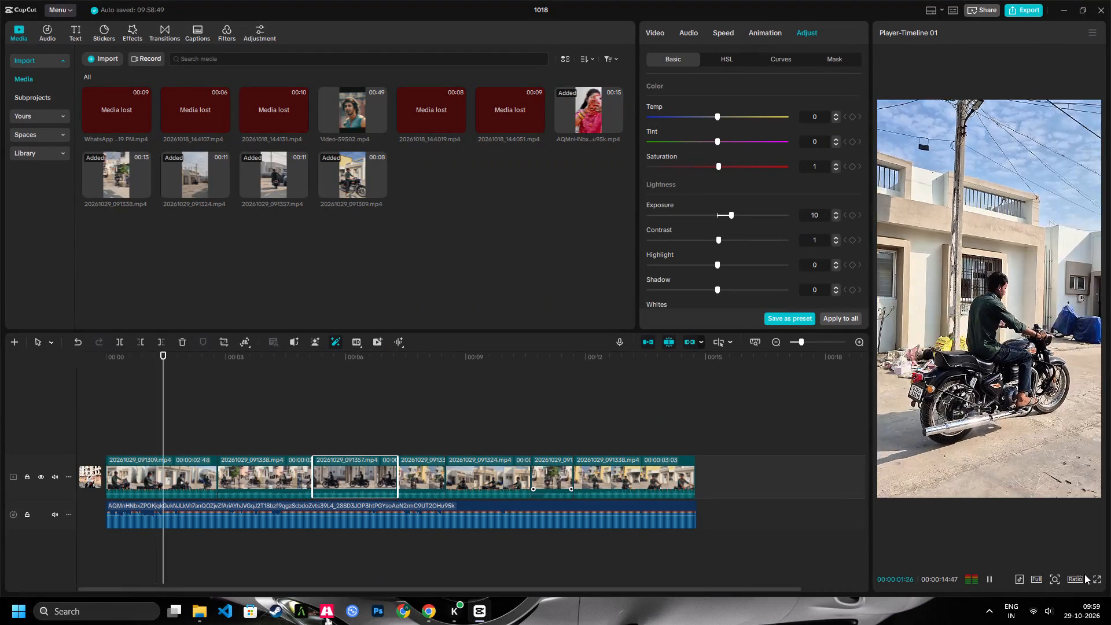
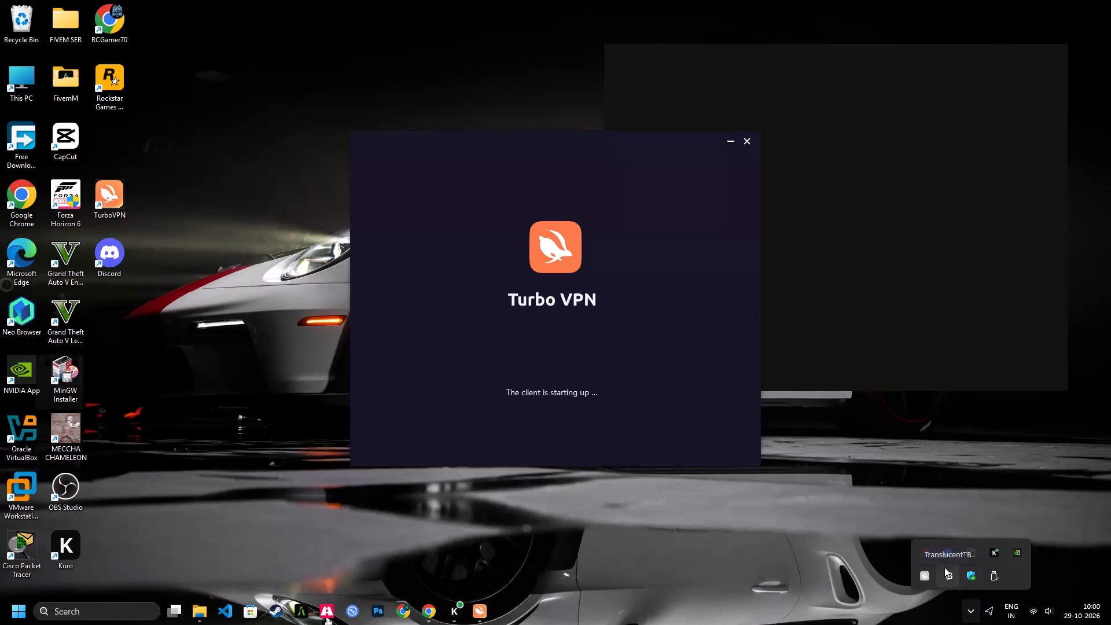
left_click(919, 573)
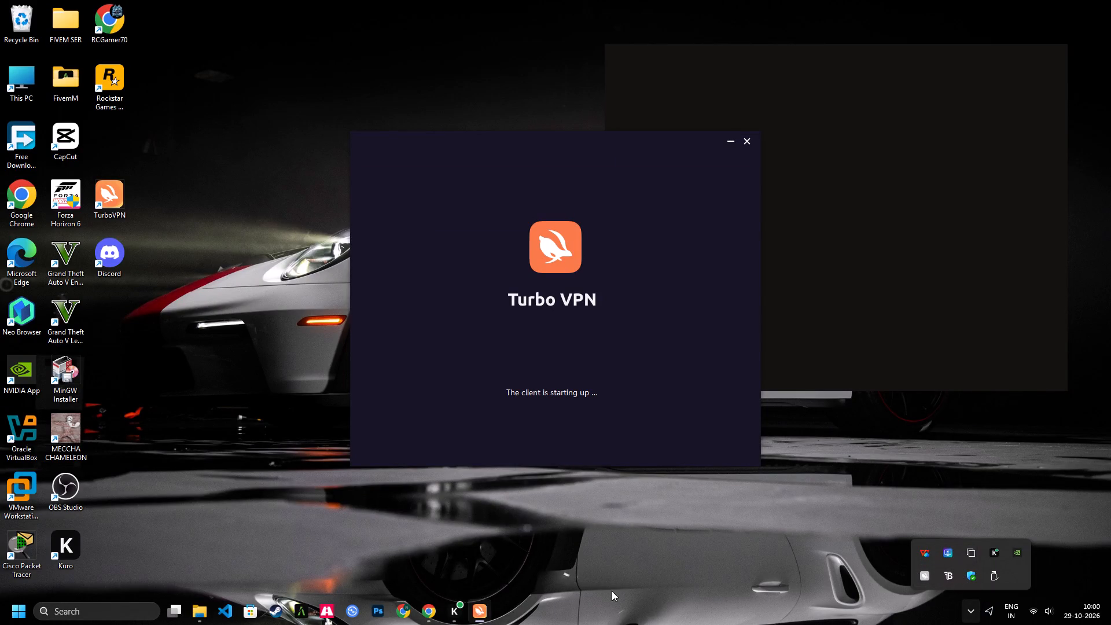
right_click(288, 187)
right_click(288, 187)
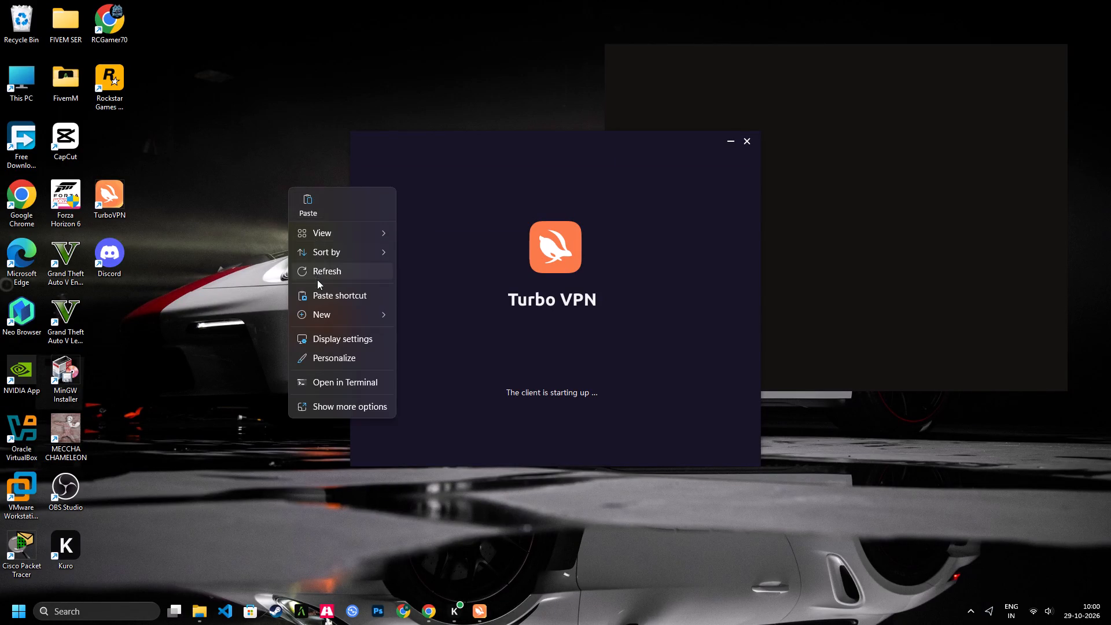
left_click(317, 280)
Launch CapCut and open the 1018 project, skipping the environment test and the linking of missing media files.
double_click(64, 139)
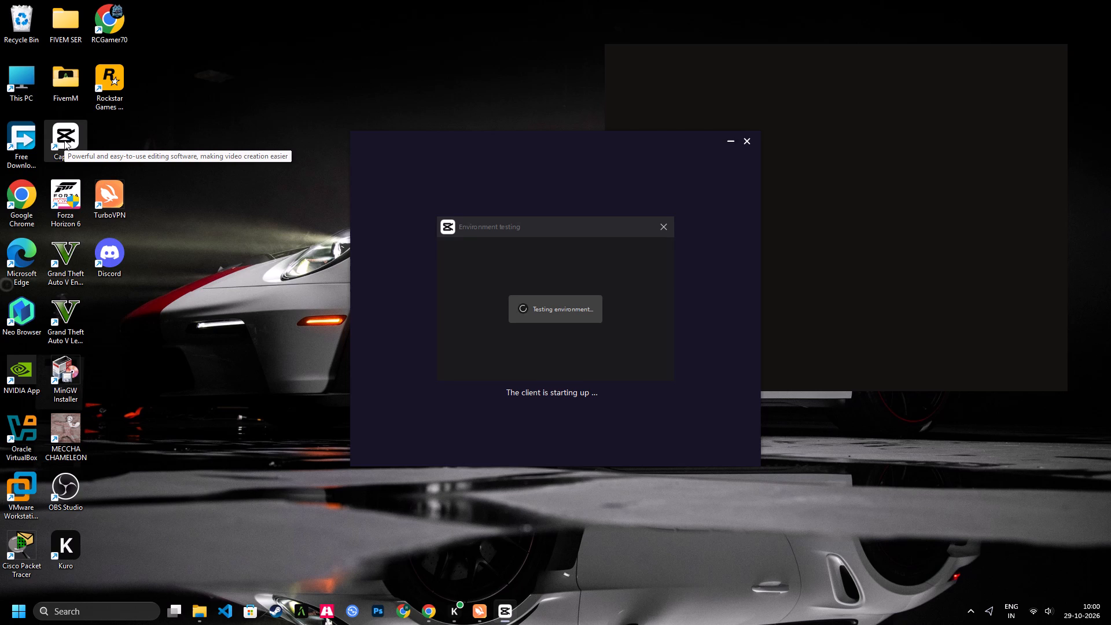
left_click(658, 225)
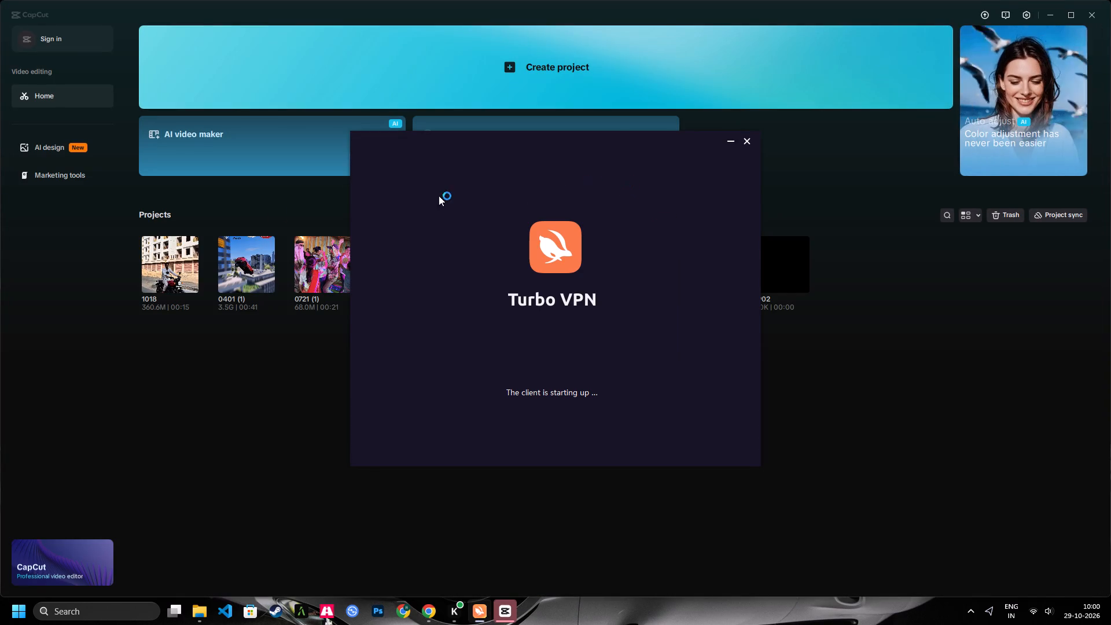
left_click(203, 394)
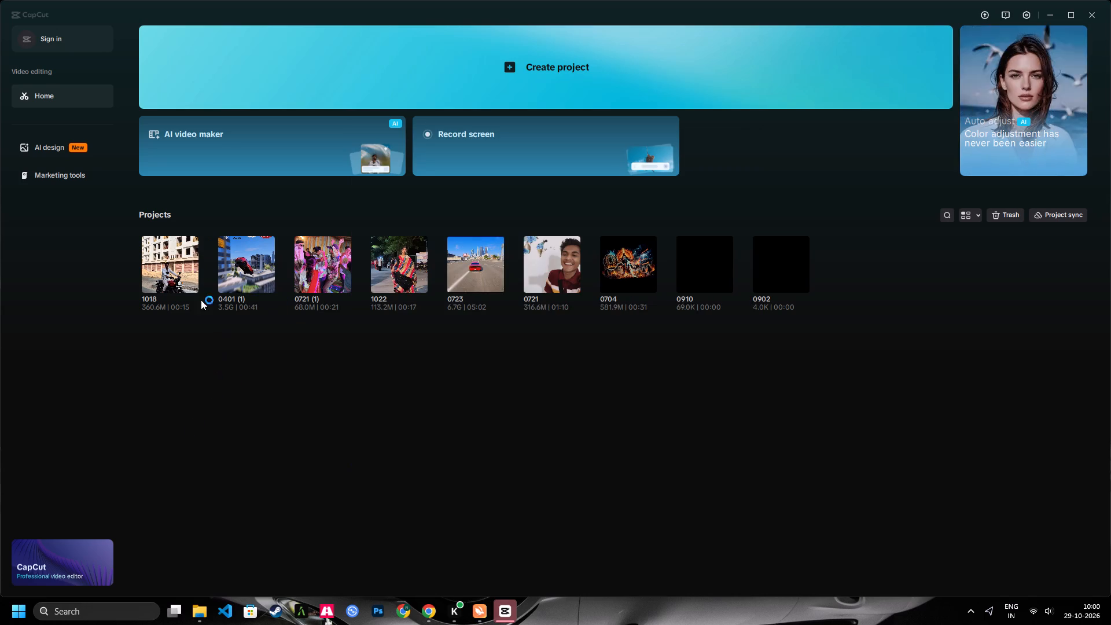
left_click(163, 252)
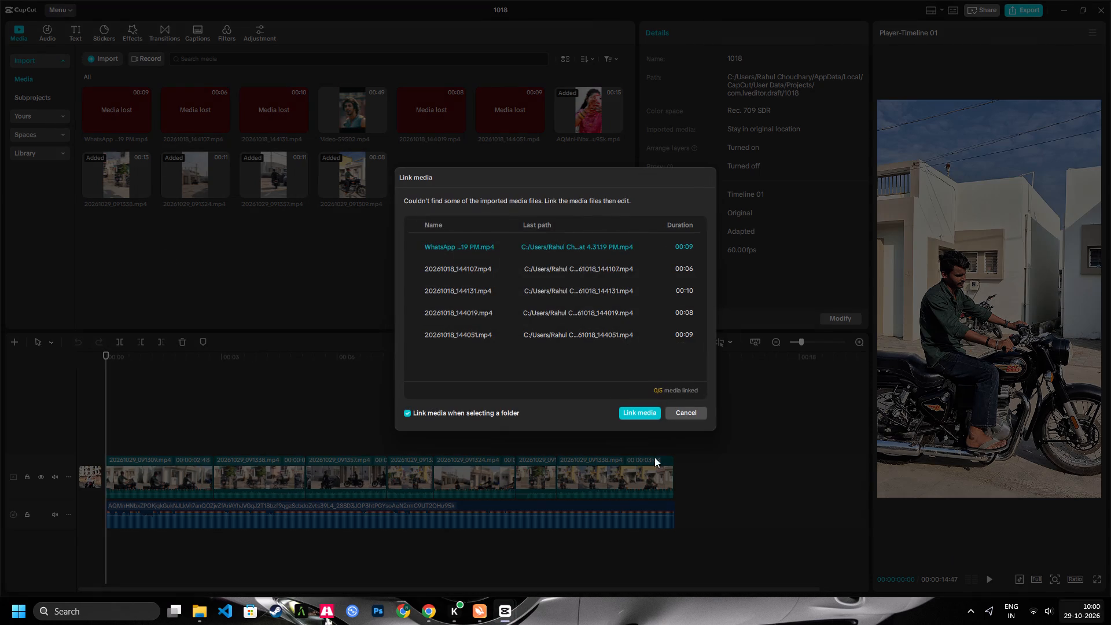
left_click(677, 420)
left_click(691, 411)
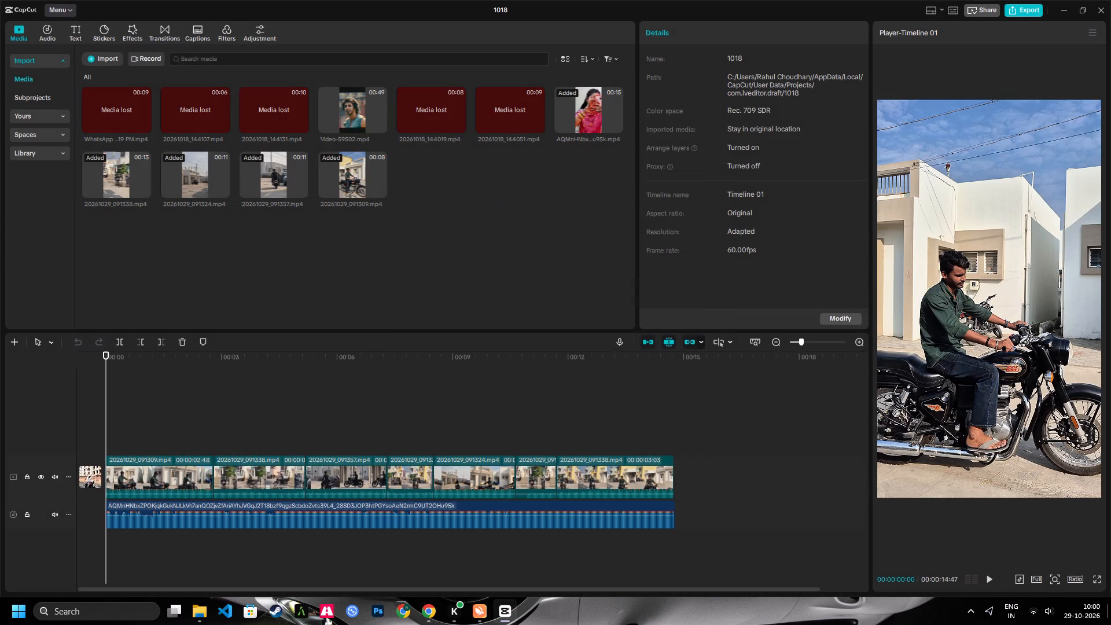
Play the 1018 video in full screen from start to end, then return to the editor.
left_click(1095, 581)
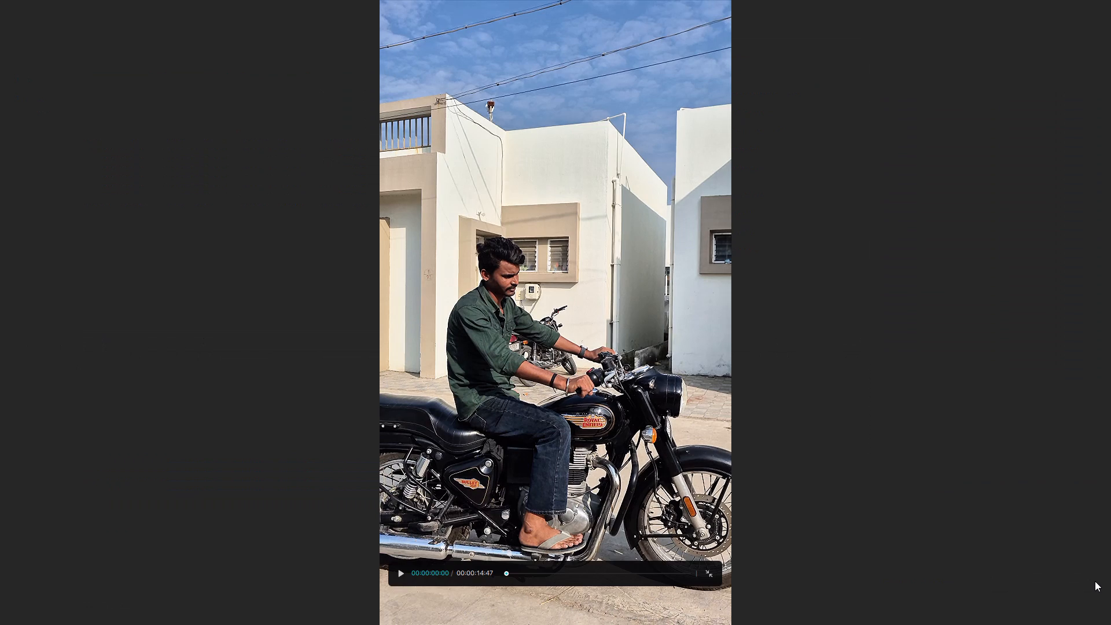
key("space")
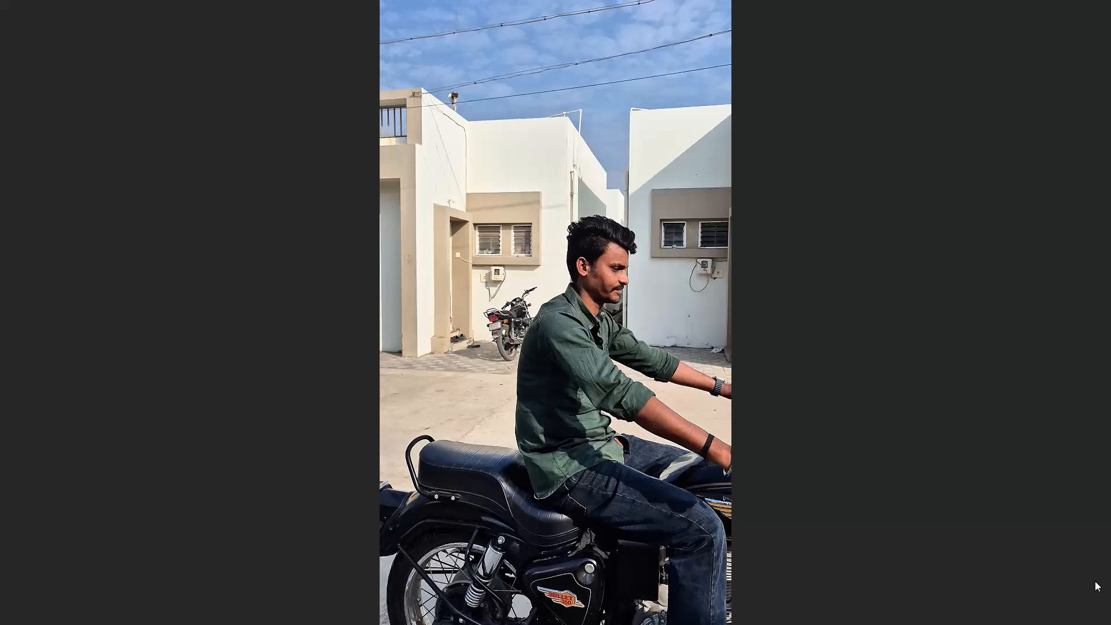
key("Escape")
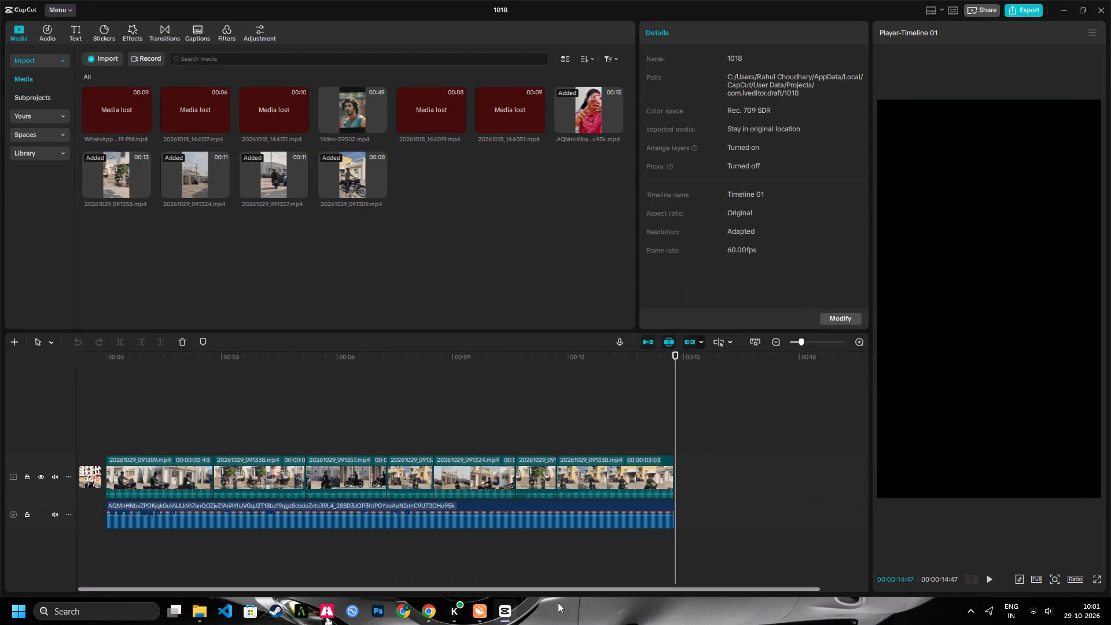
Switch to the Turbo VPN window.
left_click(477, 609)
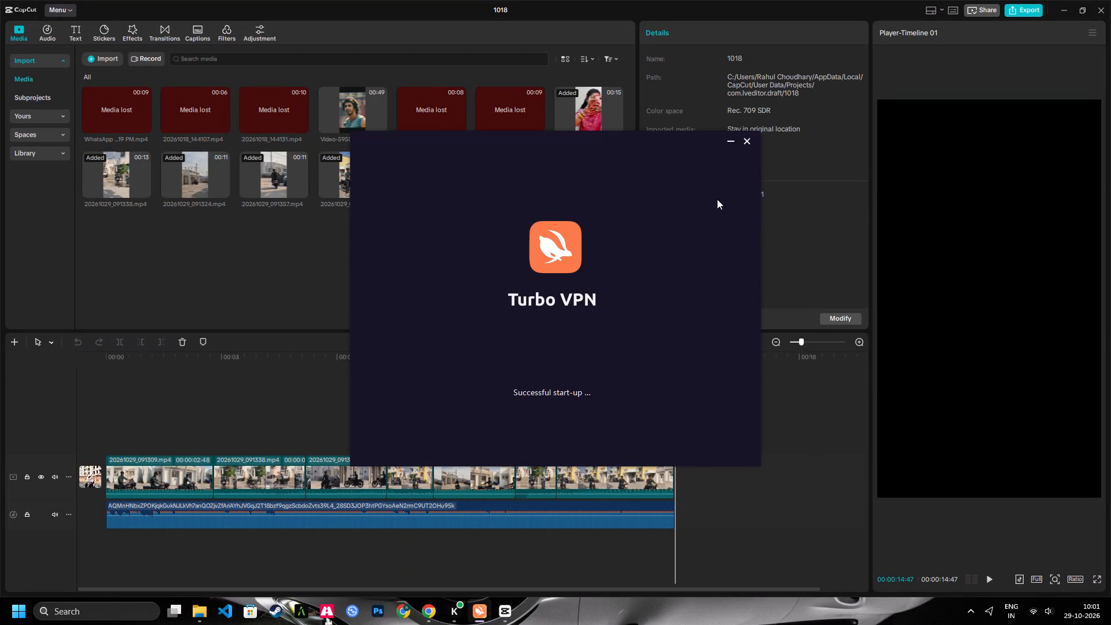
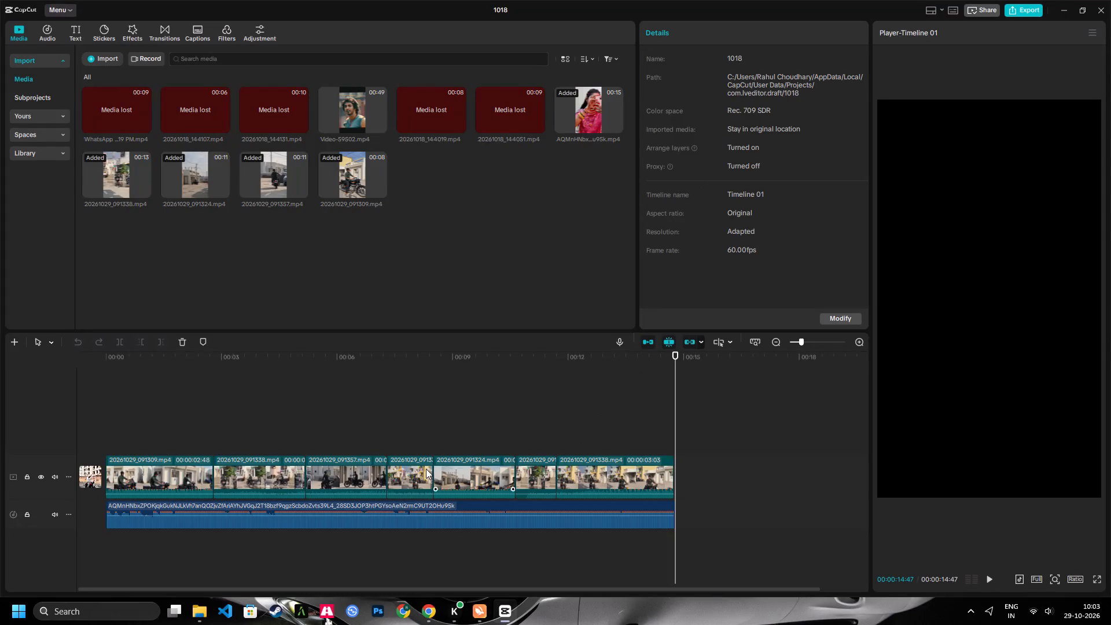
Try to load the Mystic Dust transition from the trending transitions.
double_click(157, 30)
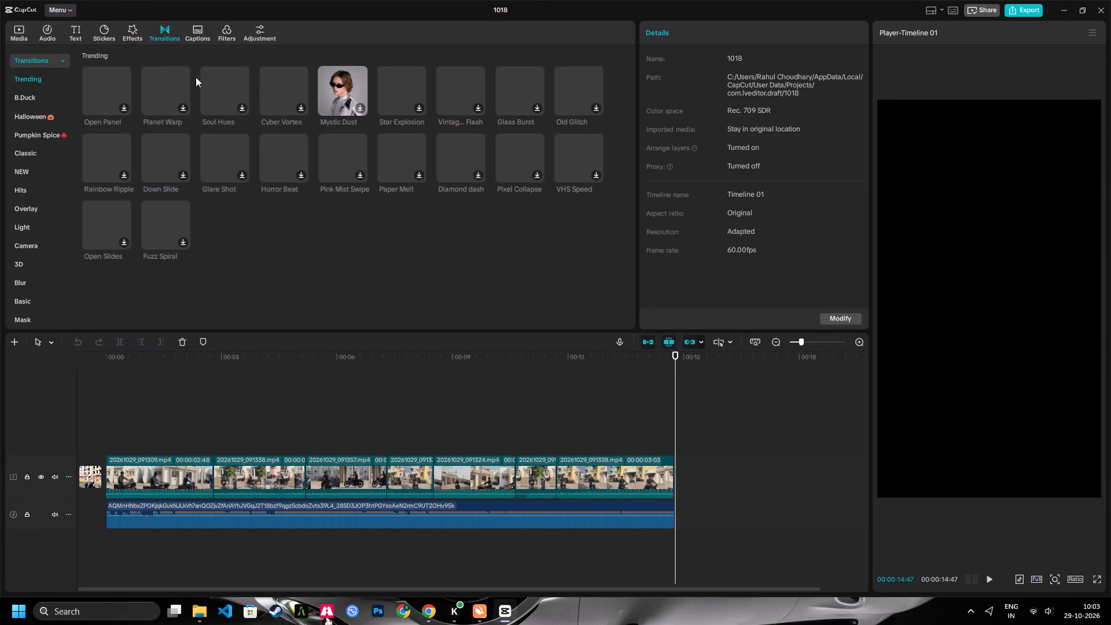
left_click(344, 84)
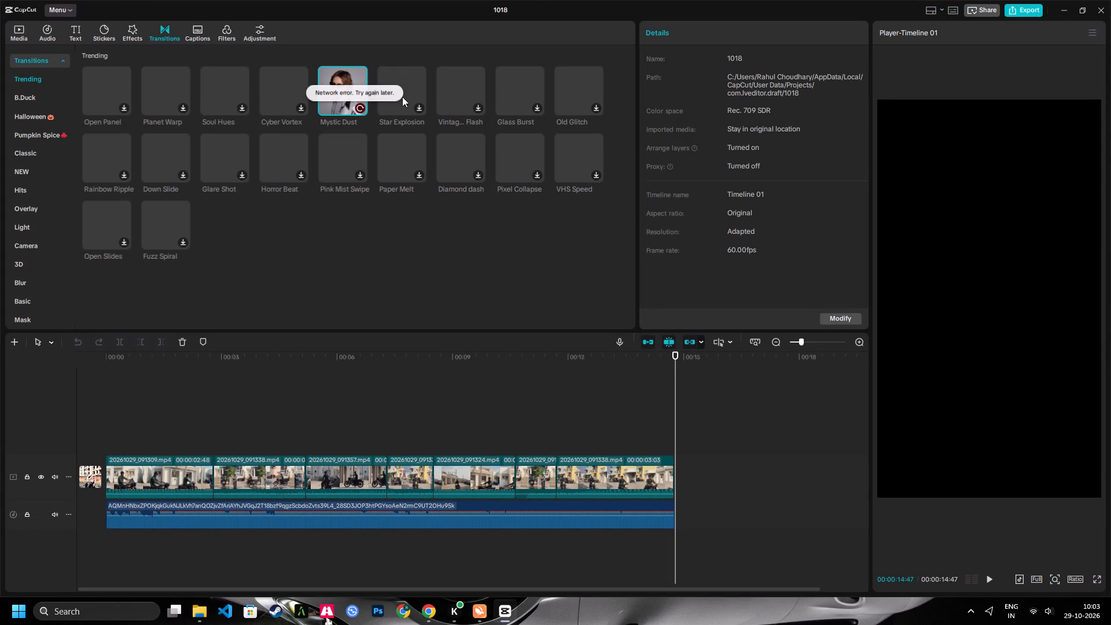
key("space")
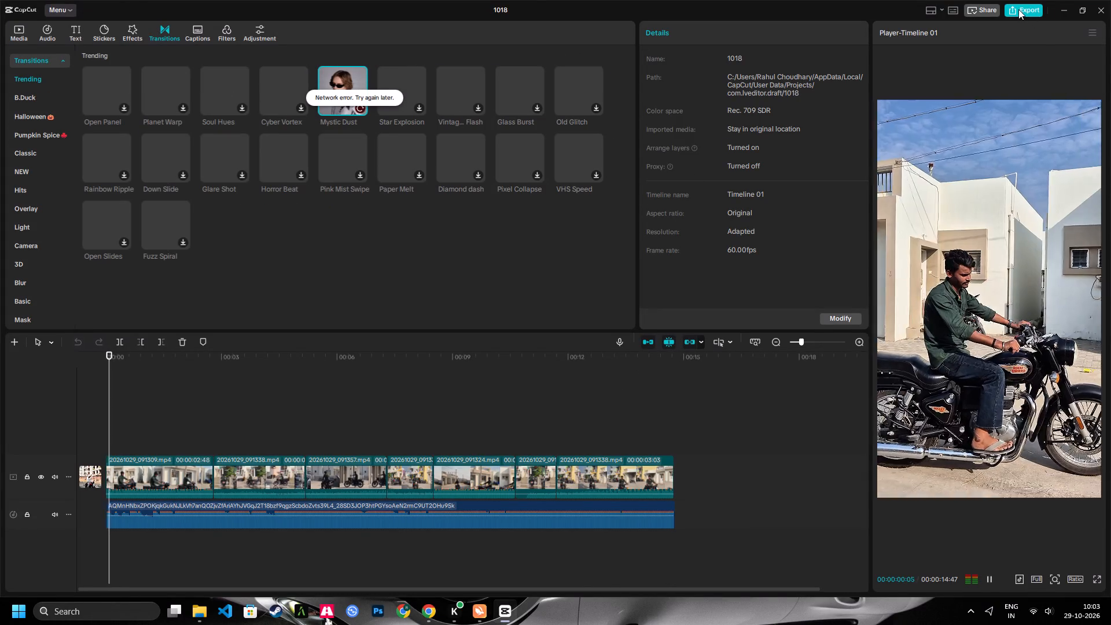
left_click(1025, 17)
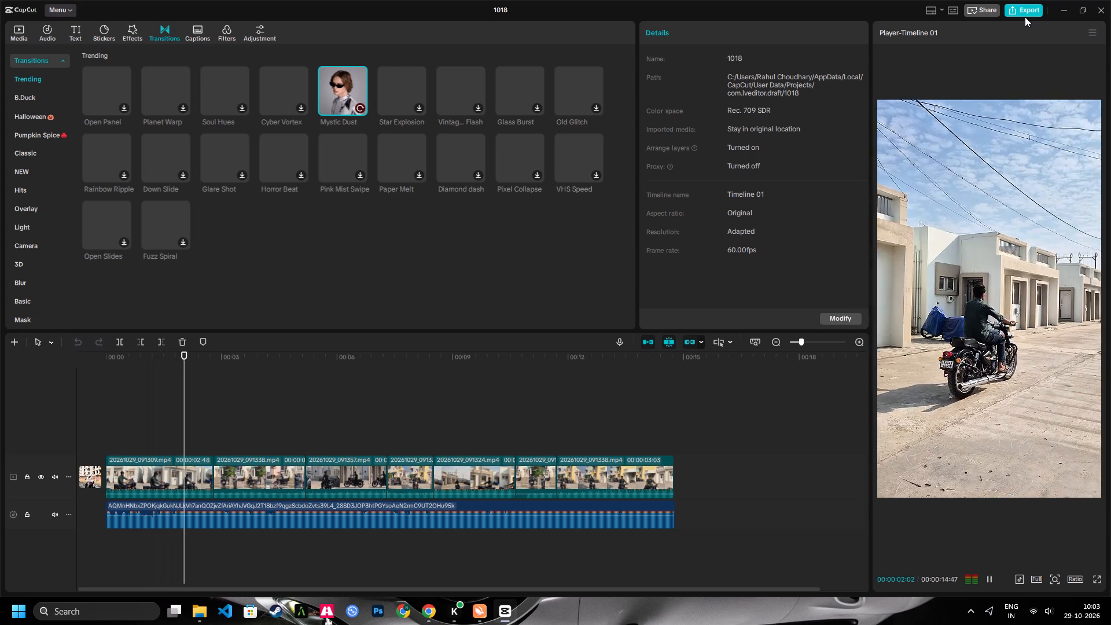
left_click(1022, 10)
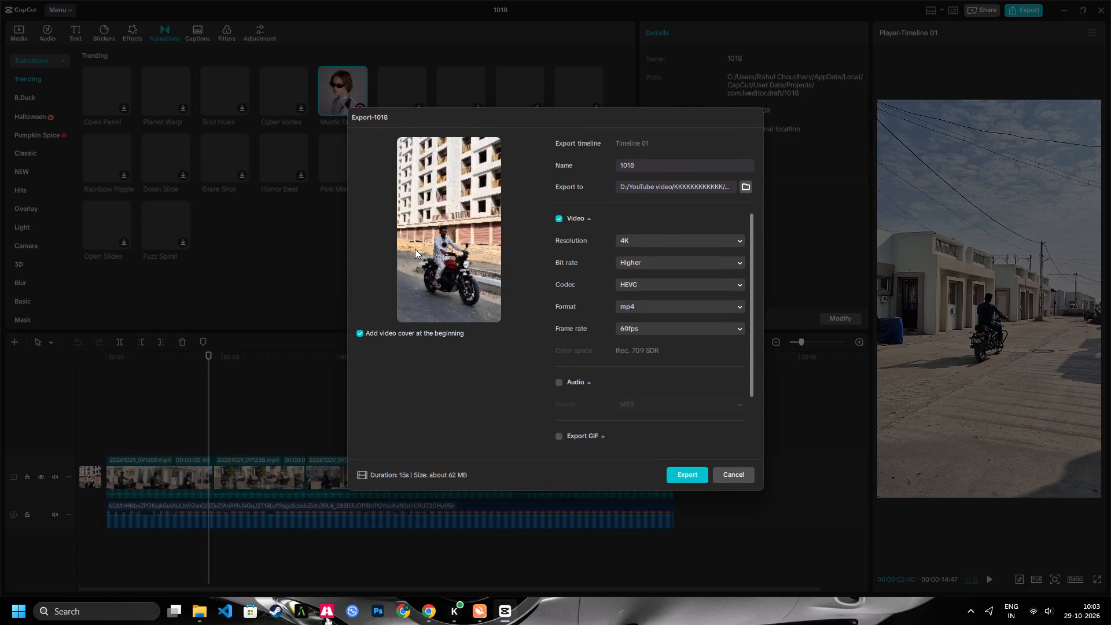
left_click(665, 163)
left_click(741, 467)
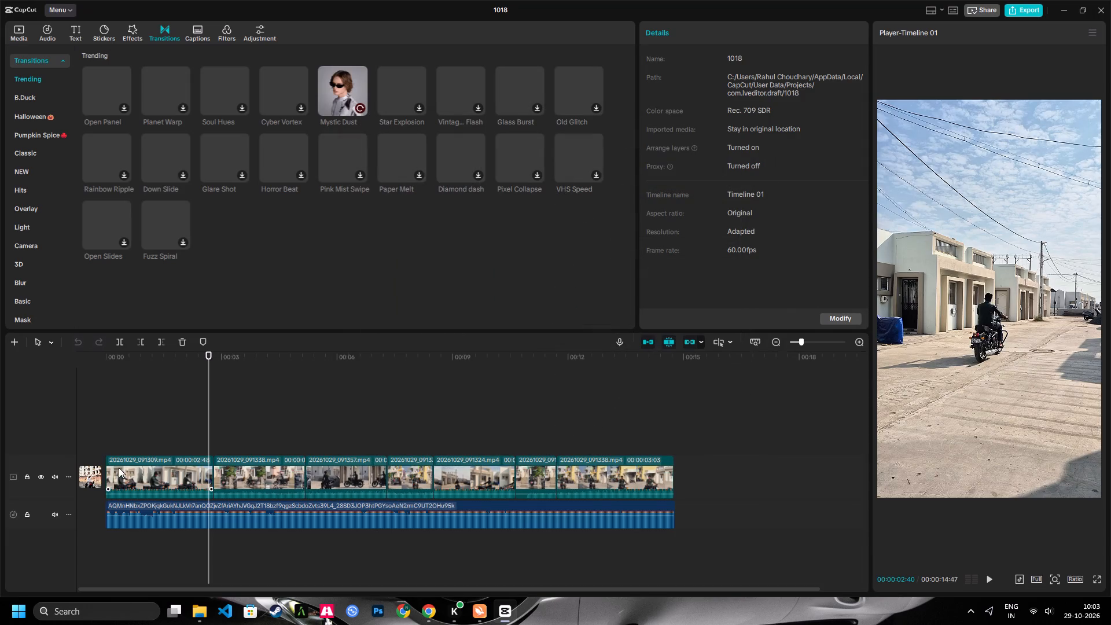
Delete the video's current cover showing the red motorcycle in front of the apartment building.
left_click(99, 465)
left_click(511, 344)
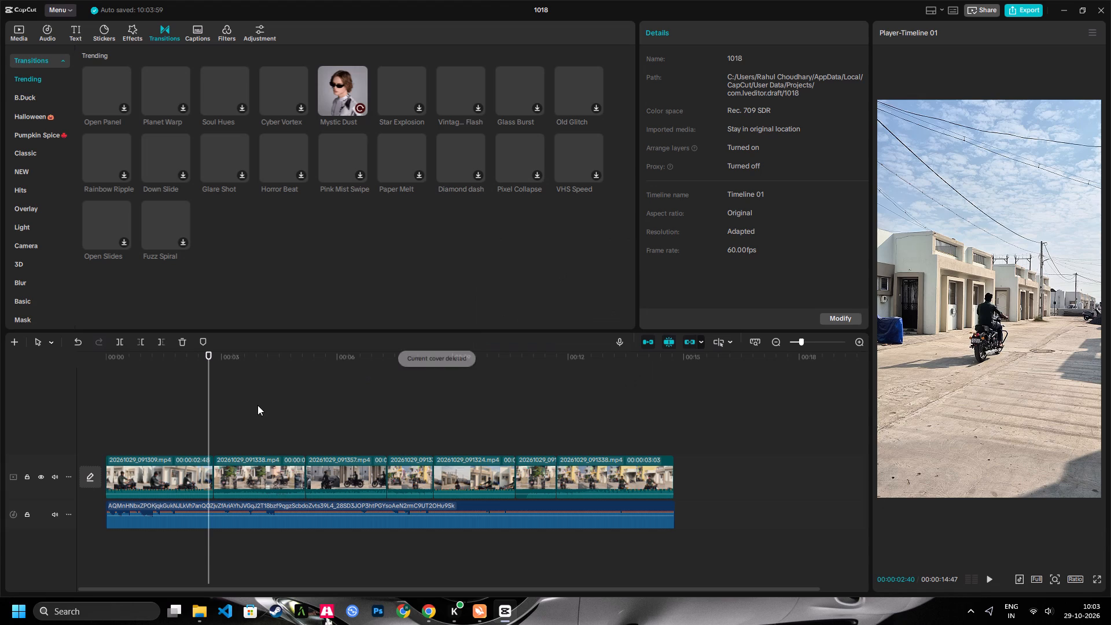
Set a new video cover from the frame at 00:00:12:14, where the rider faces the camera near the yellow building.
left_click_drag(238, 361, 391, 370)
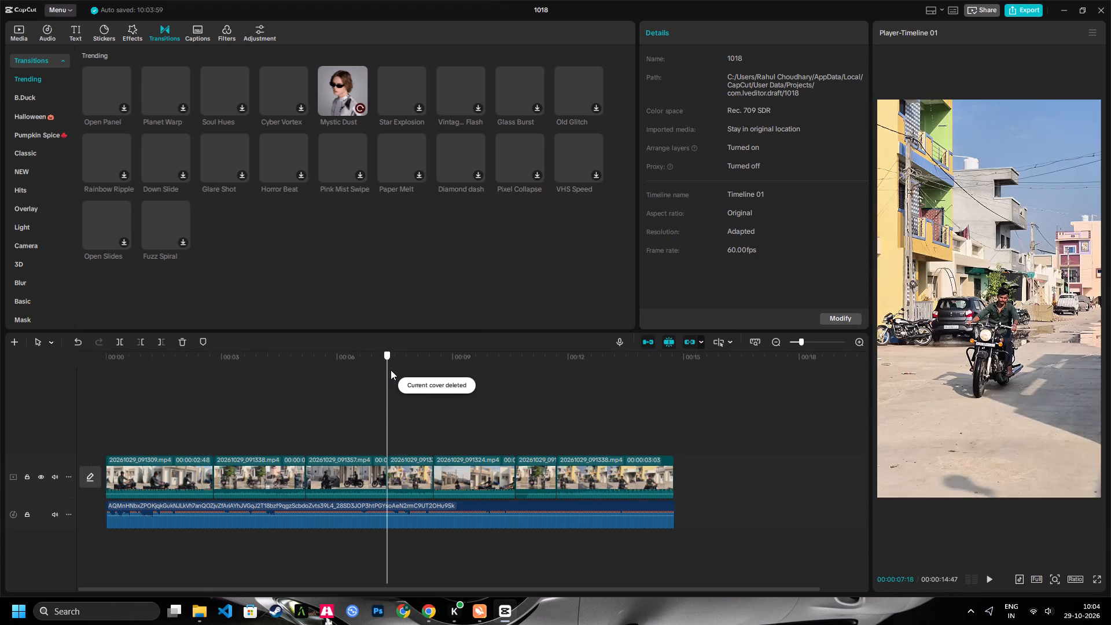
left_click_drag(391, 370, 467, 372)
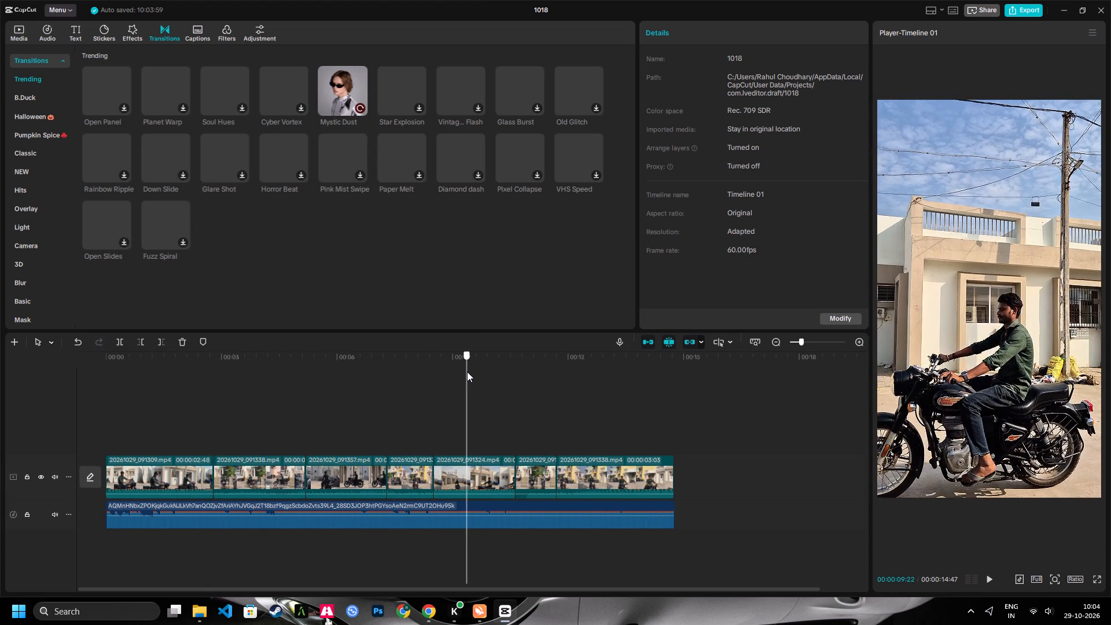
left_click_drag(467, 372, 439, 376)
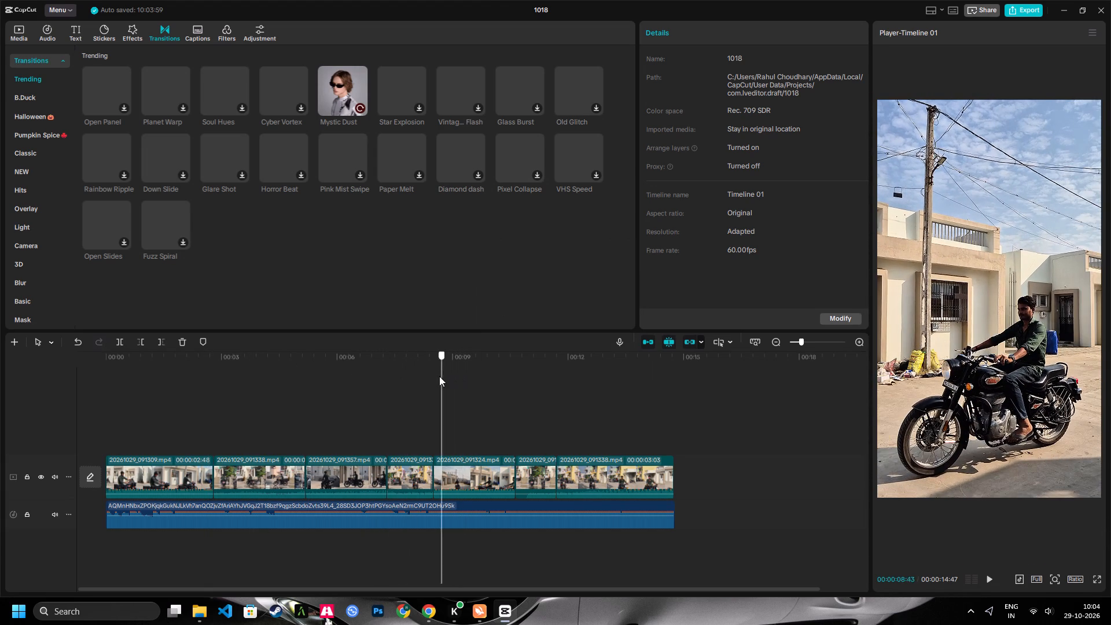
left_click_drag(439, 376, 402, 377)
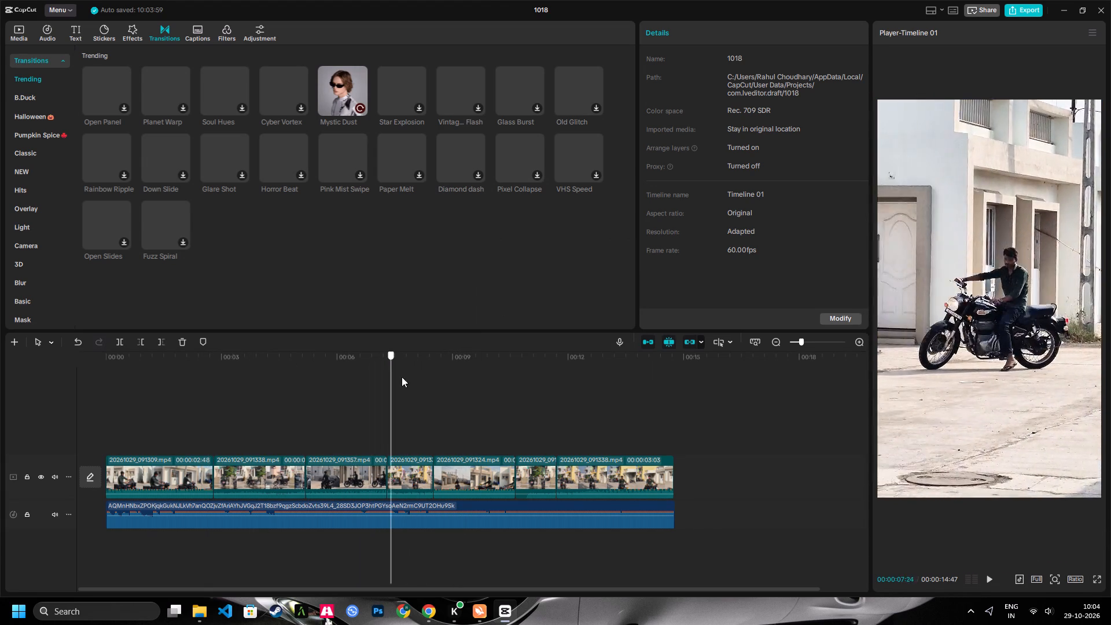
left_click_drag(402, 377, 365, 386)
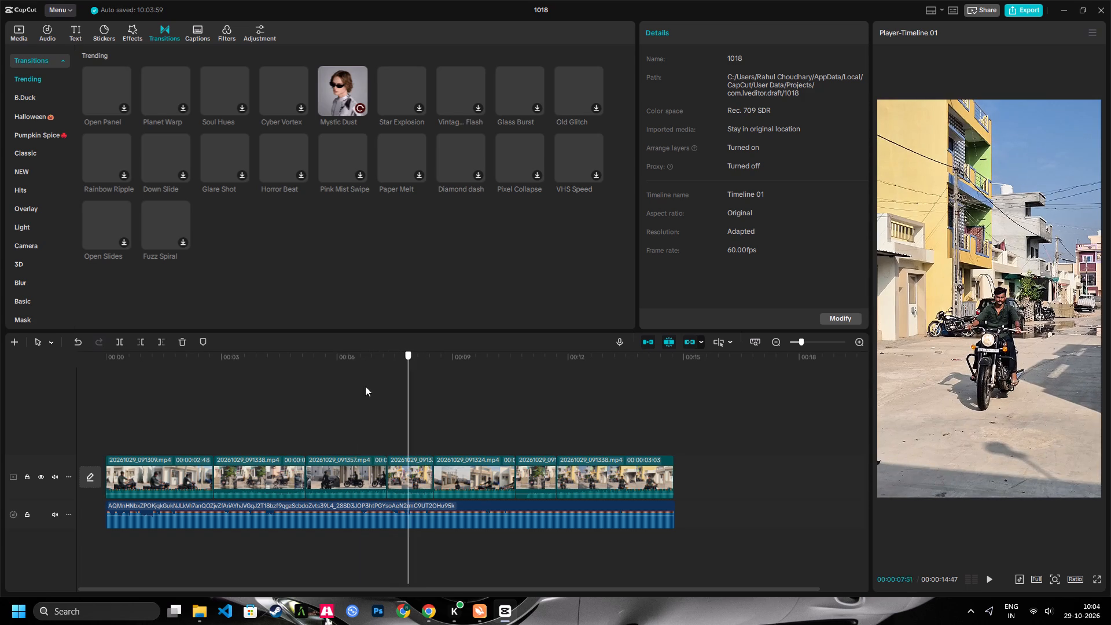
left_click_drag(365, 386, 210, 400)
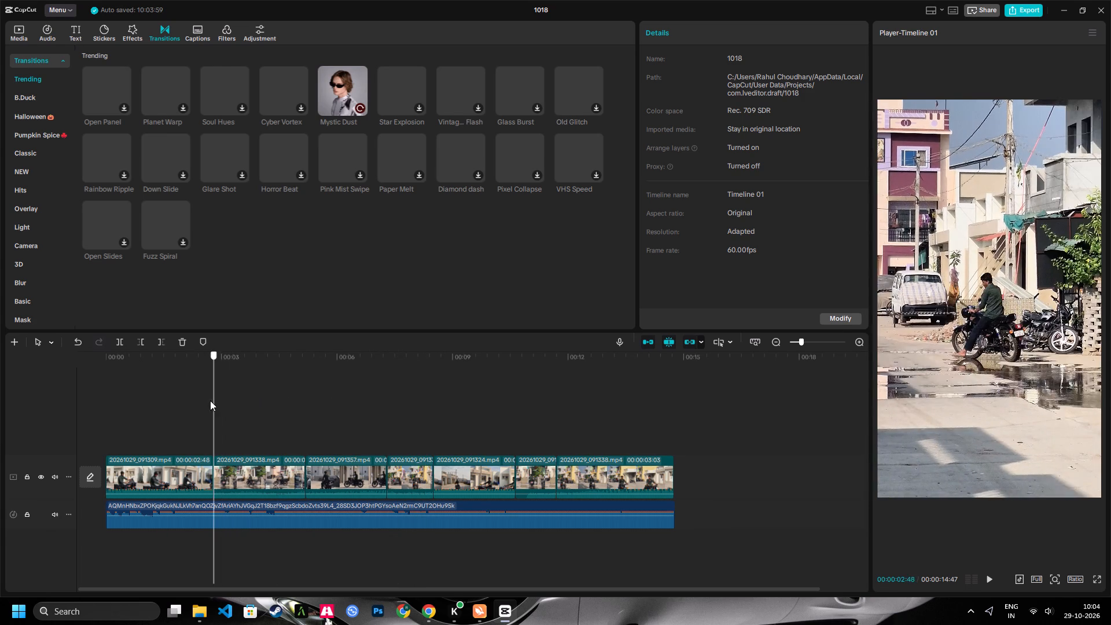
left_click_drag(210, 400, 179, 408)
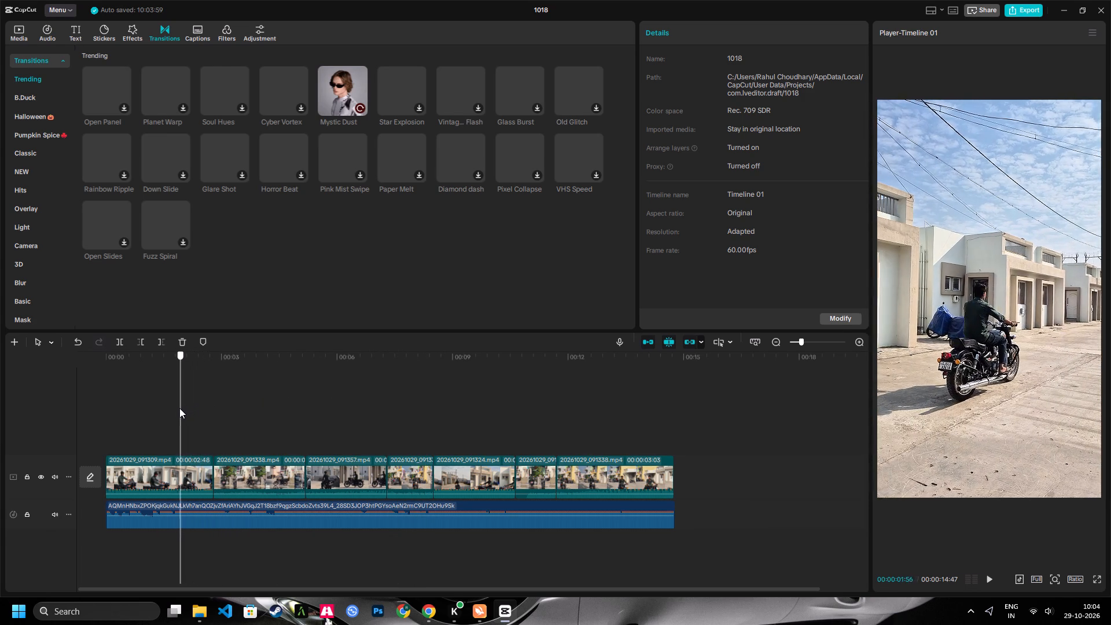
left_click_drag(179, 408, 148, 416)
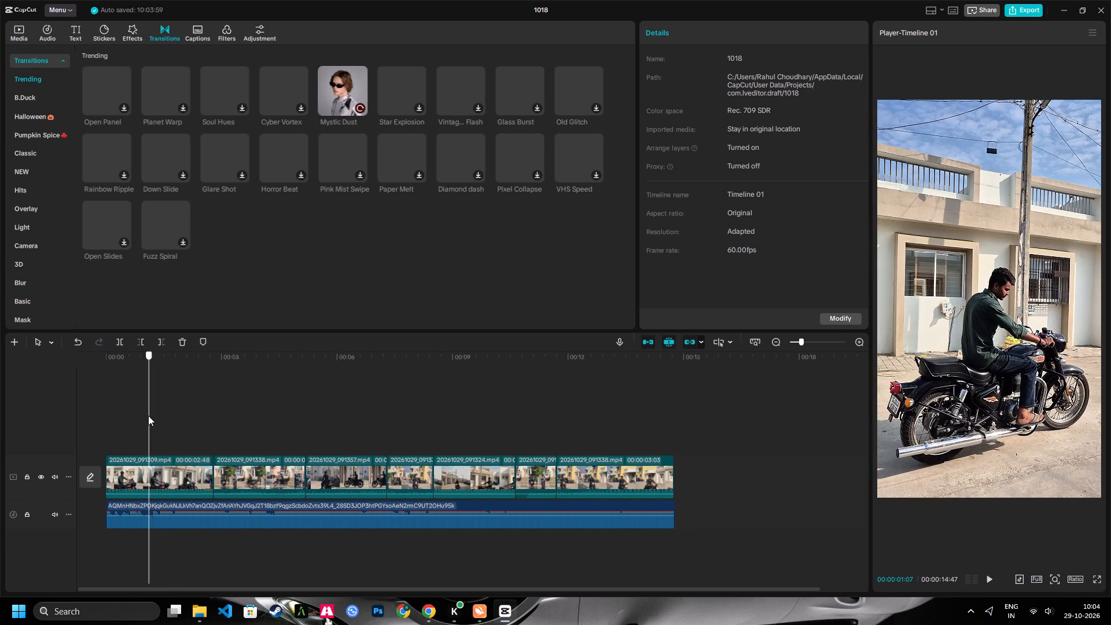
left_click_drag(148, 416, 125, 416)
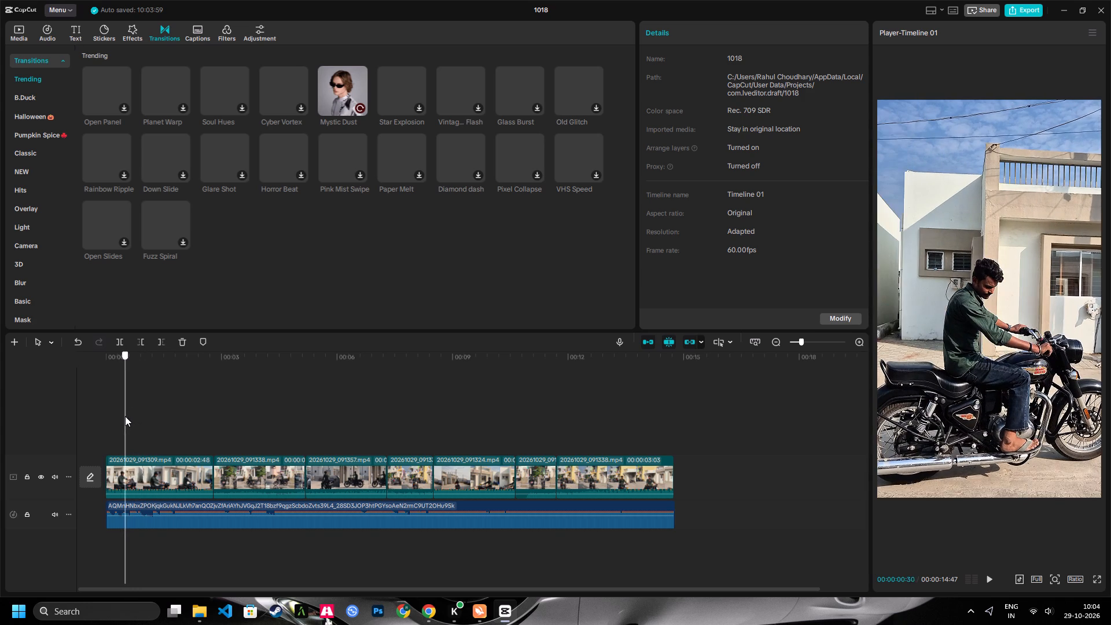
left_click_drag(125, 416, 94, 411)
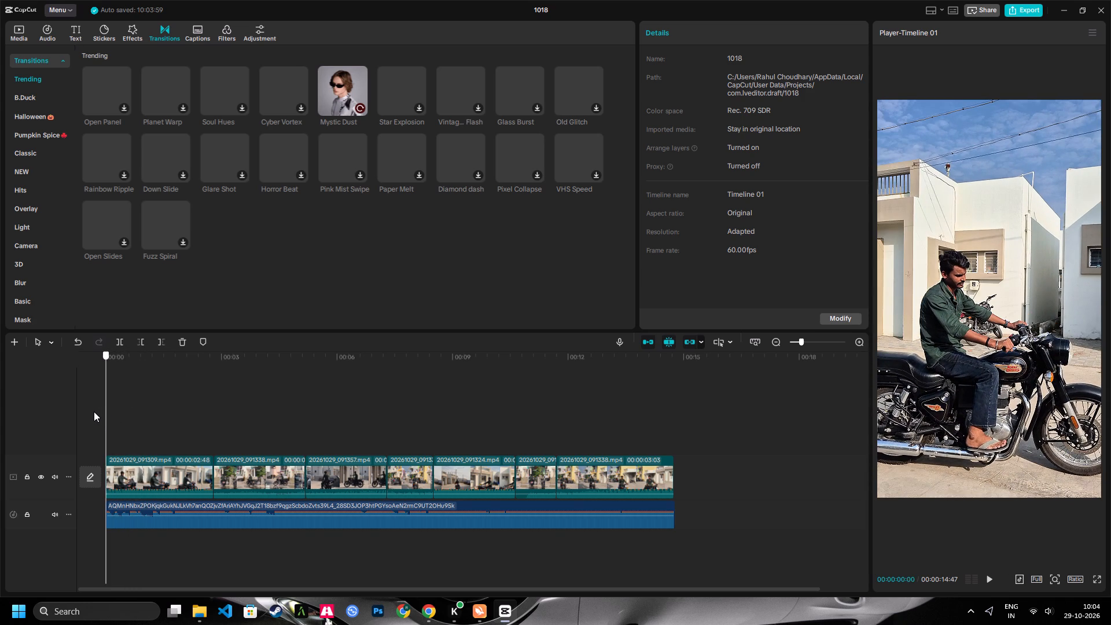
left_click_drag(94, 411, 453, 422)
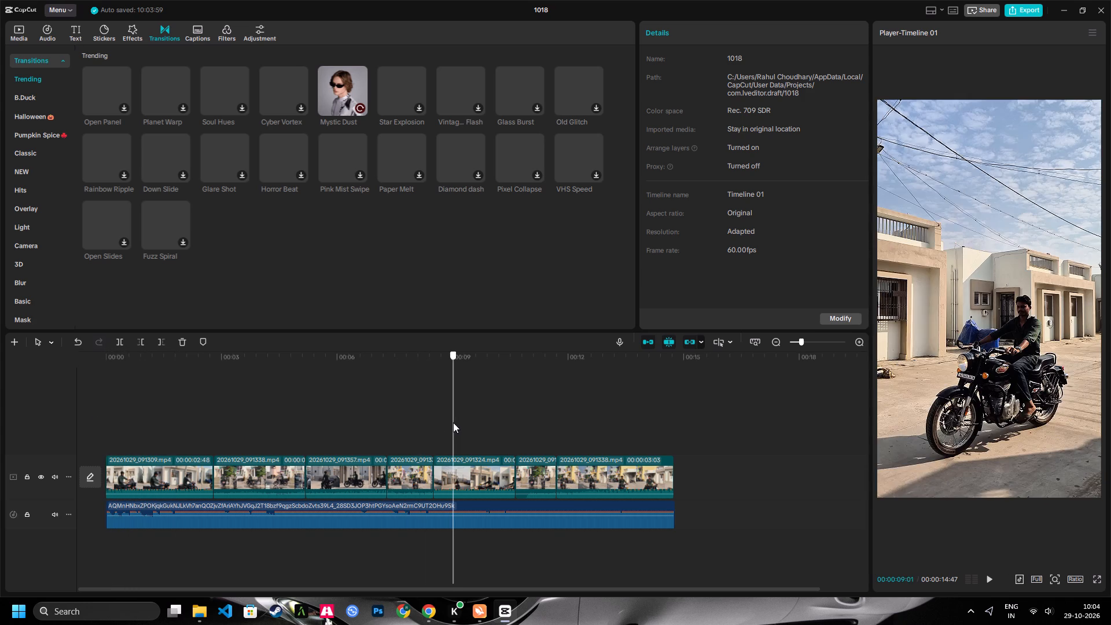
left_click_drag(453, 422, 360, 426)
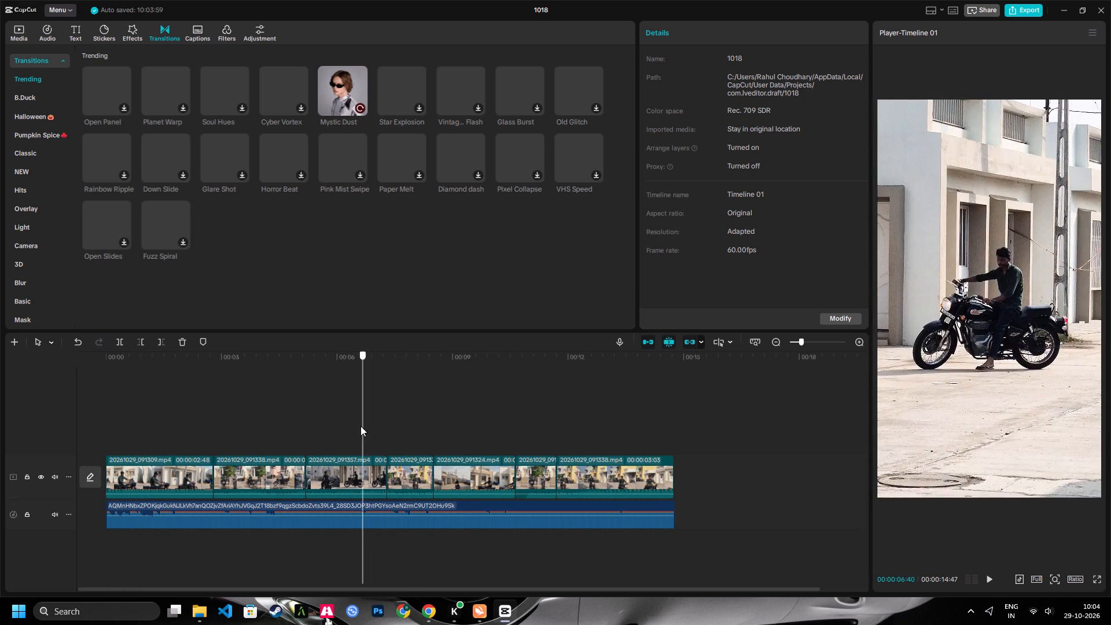
left_click_drag(360, 426, 521, 424)
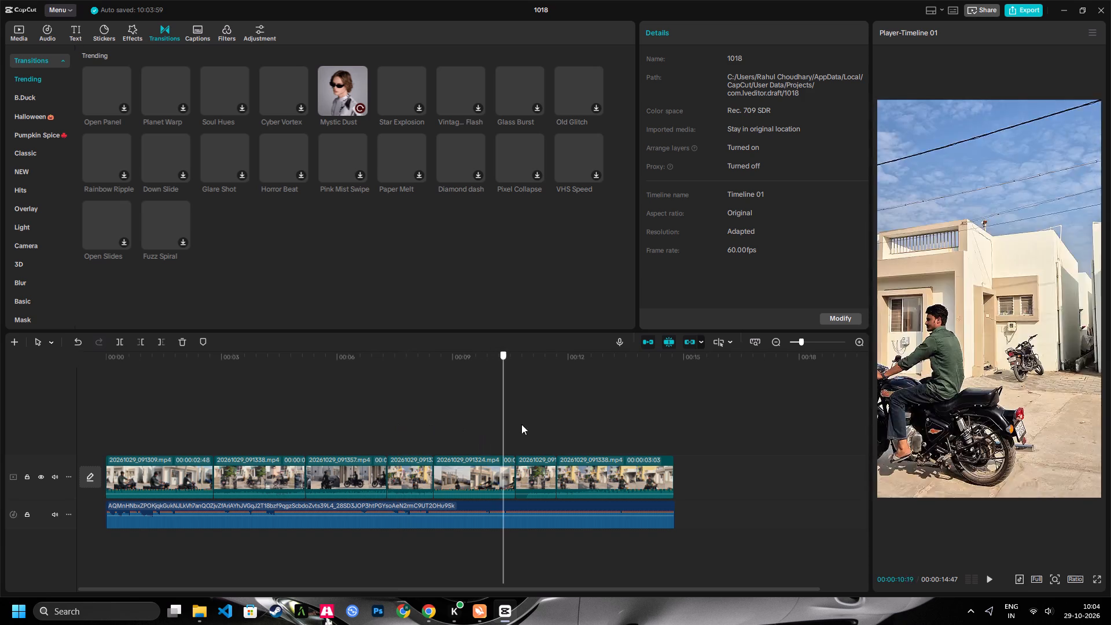
left_click_drag(521, 424, 599, 425)
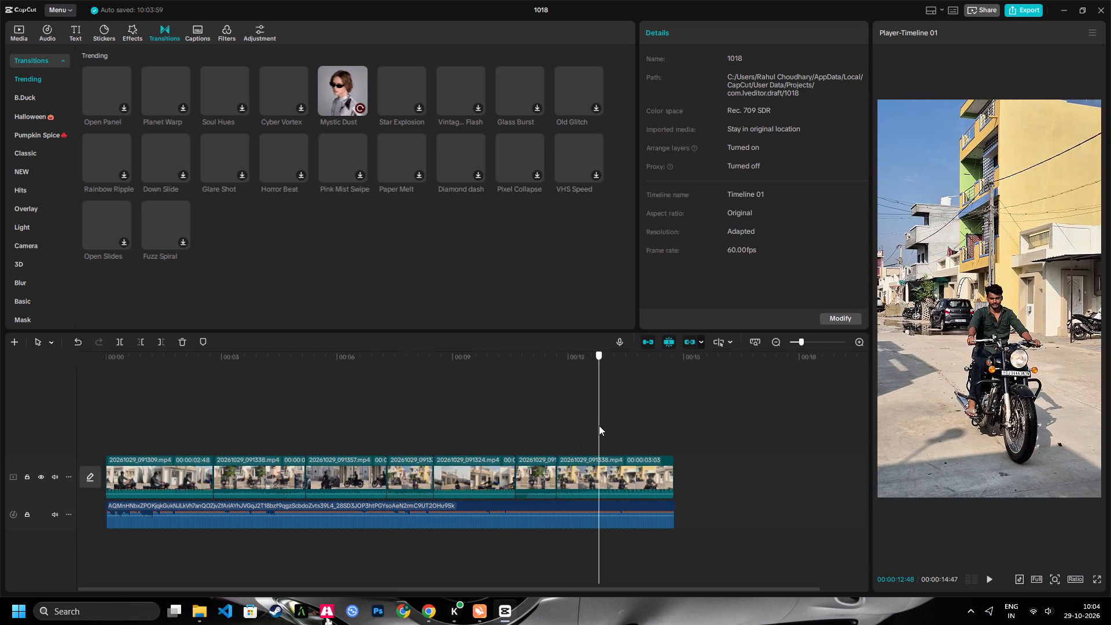
left_click_drag(599, 425, 577, 427)
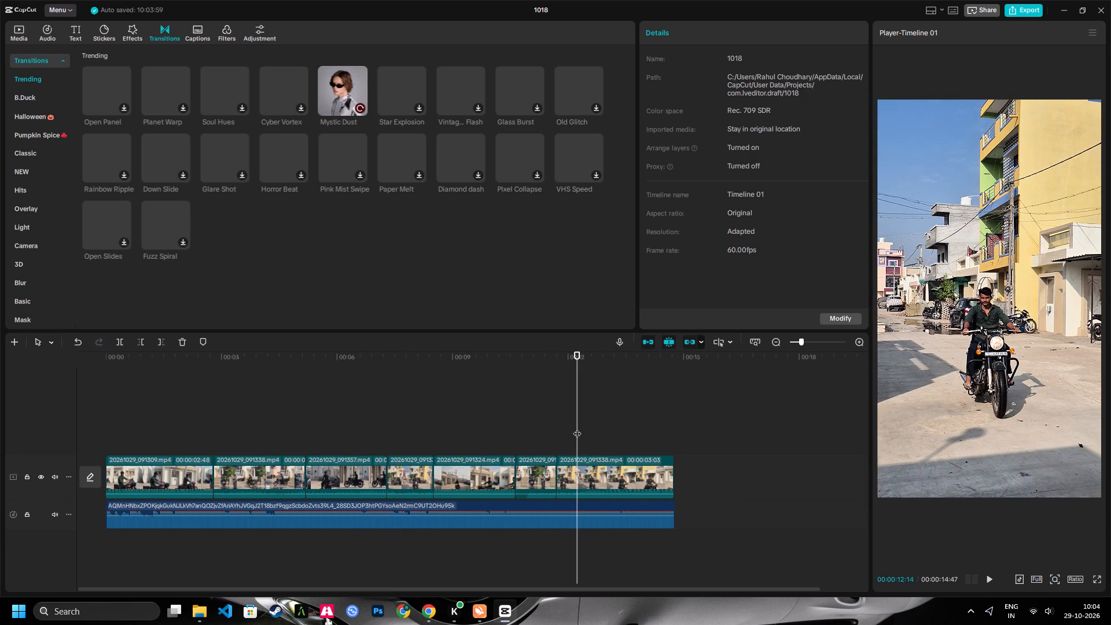
left_click(97, 476)
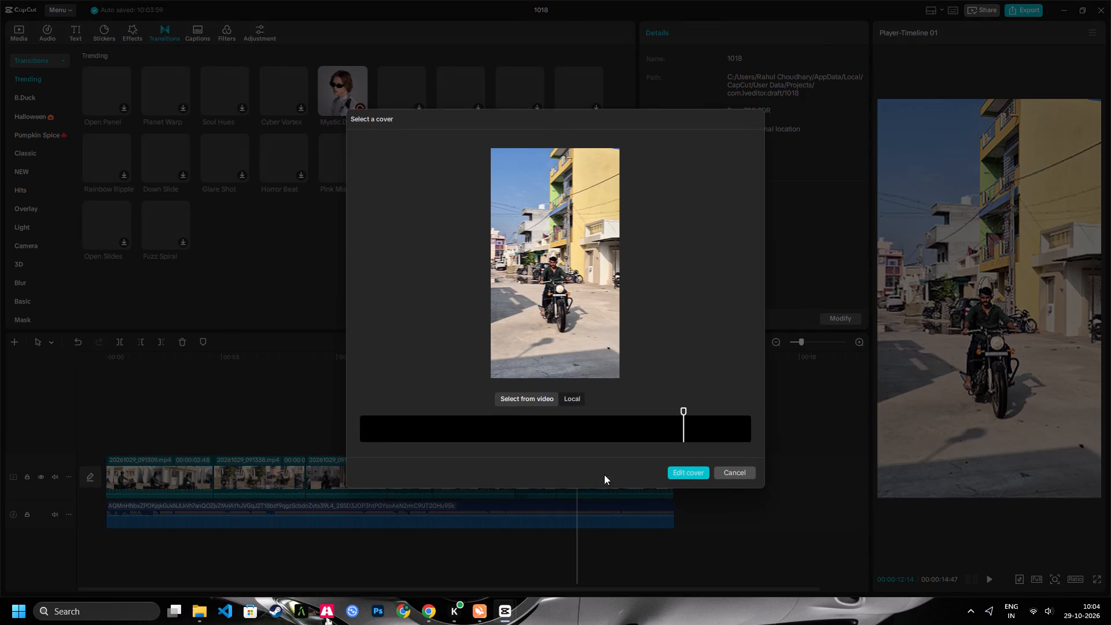
left_click(683, 470)
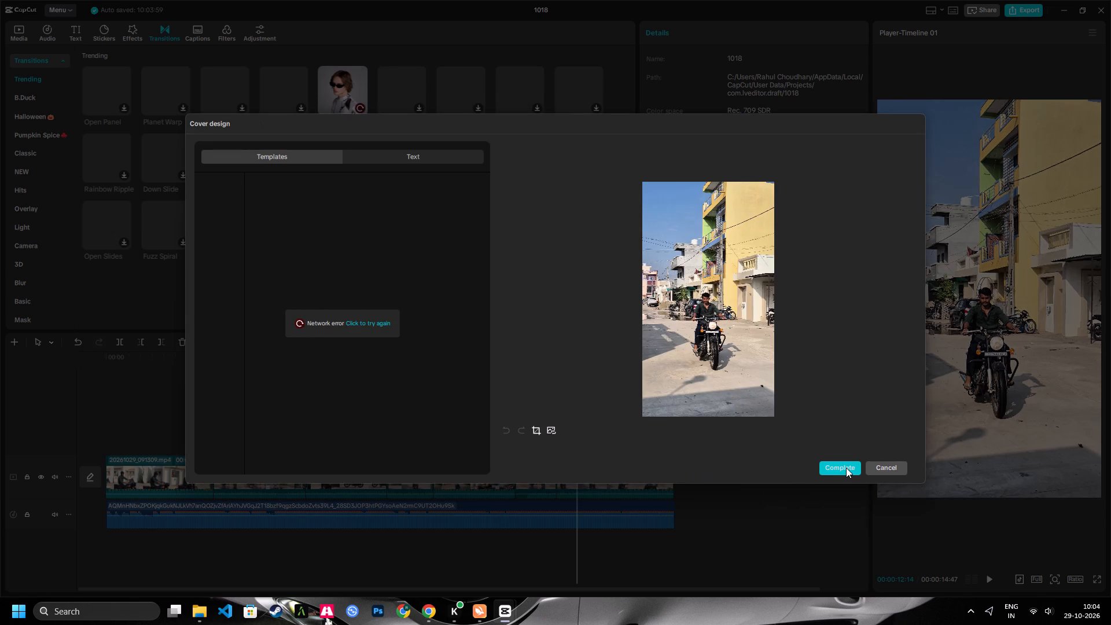
left_click(846, 468)
Open the export settings and name the exported video mukesh.
left_click(1044, 9)
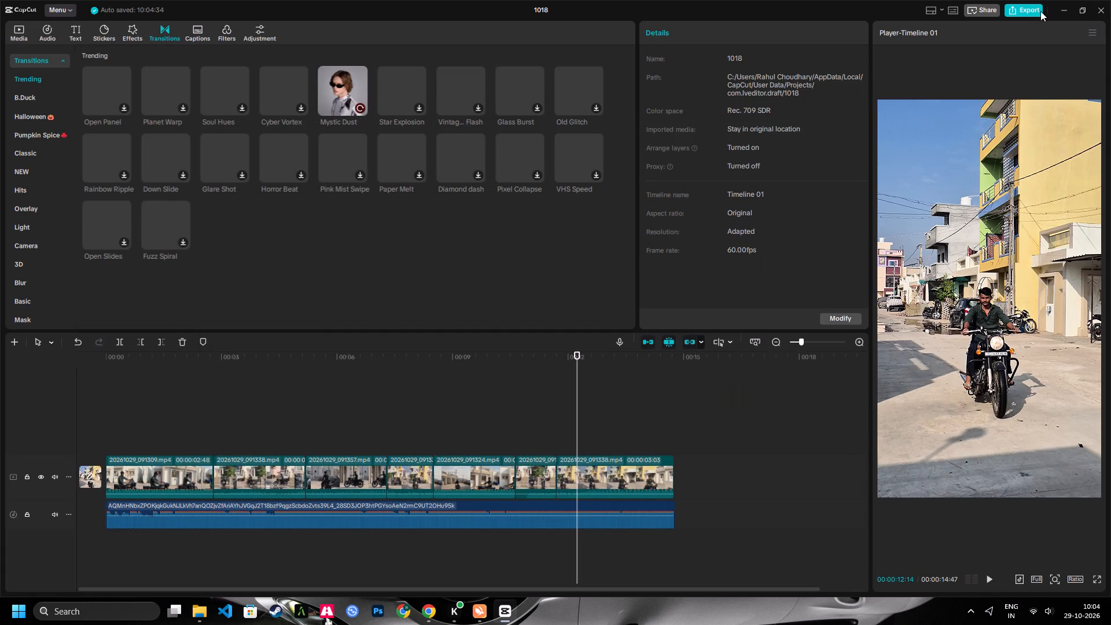
left_click(1020, 16)
left_click_drag(652, 167, 569, 163)
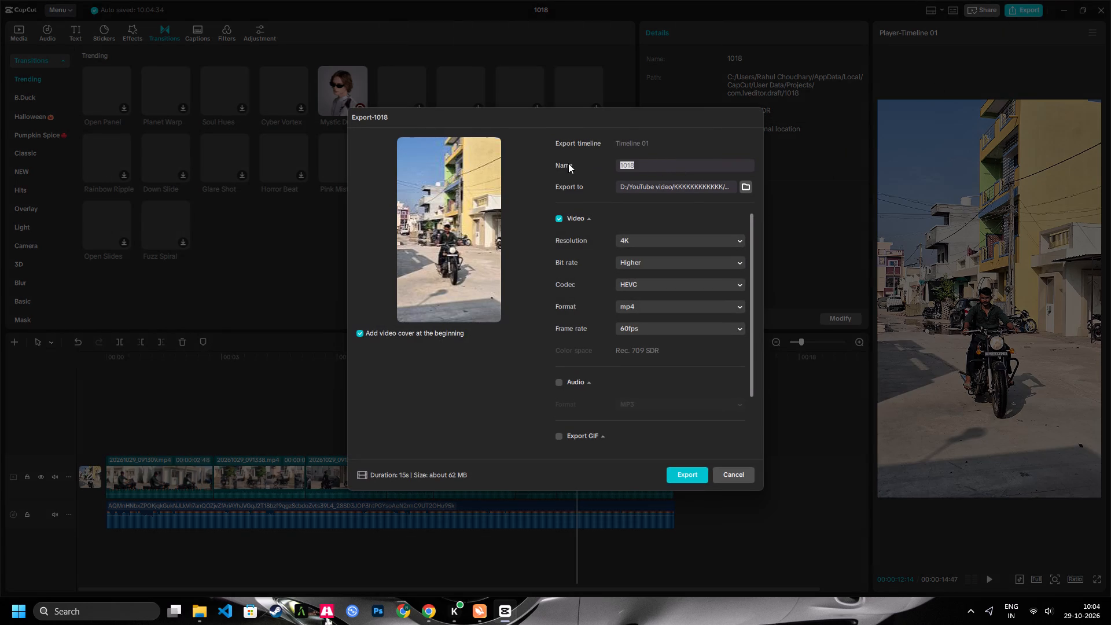
key("BackSpace")
type("mukesh")
Export the video at 2K resolution with the H.264 codec, keeping the Higher bit rate, mp4 format and 60fps.
left_click(675, 237)
left_click(644, 315)
left_click(648, 267)
left_click(646, 265)
left_click(642, 283)
left_click(654, 310)
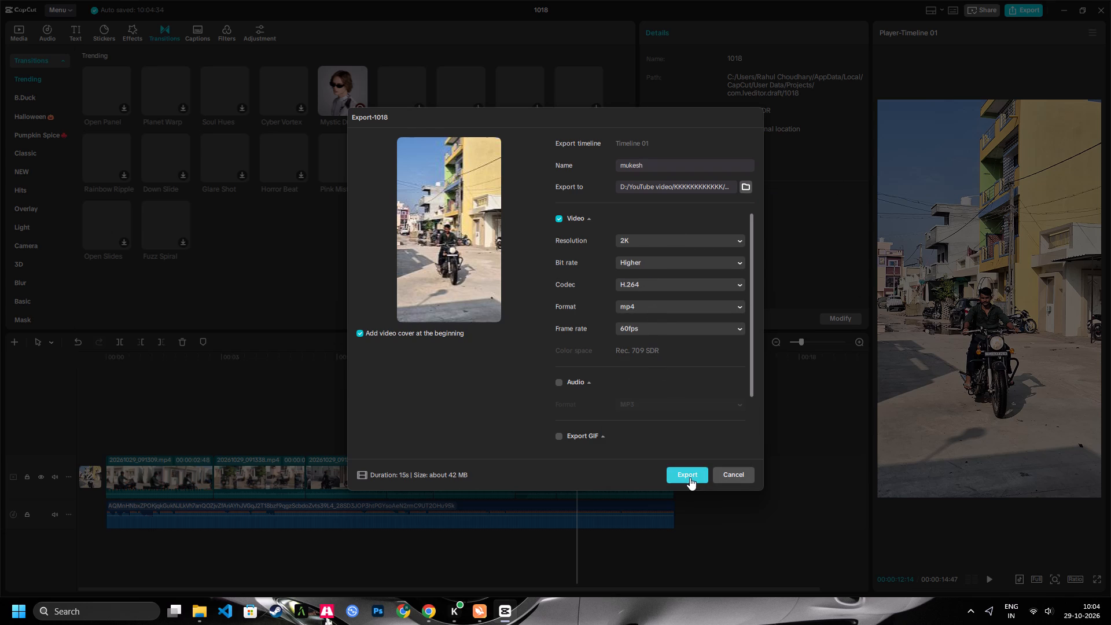
left_click(686, 472)
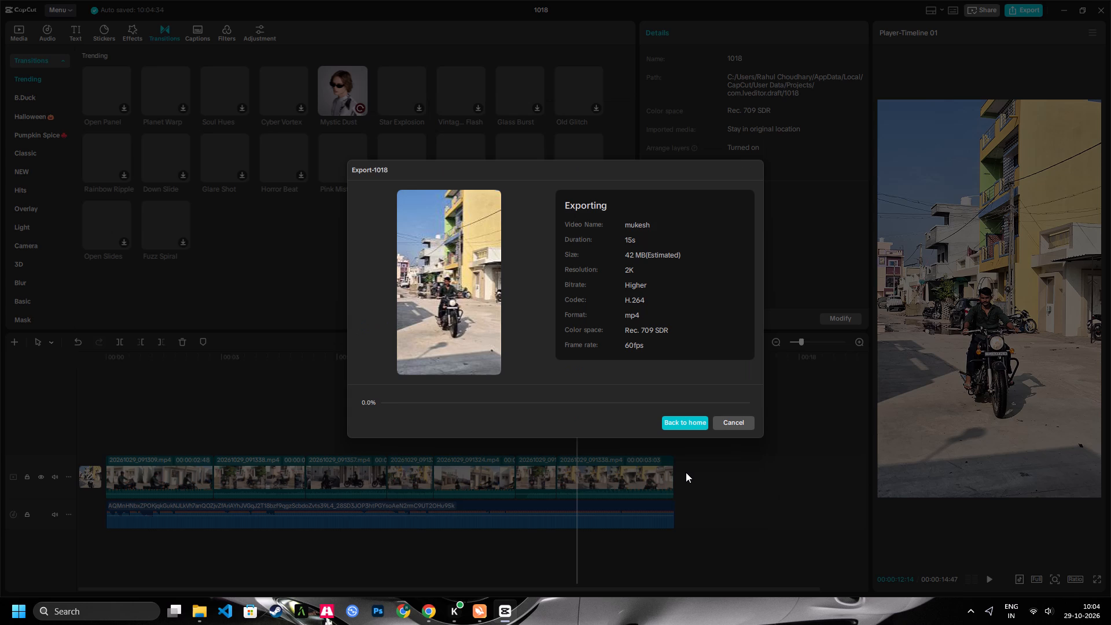
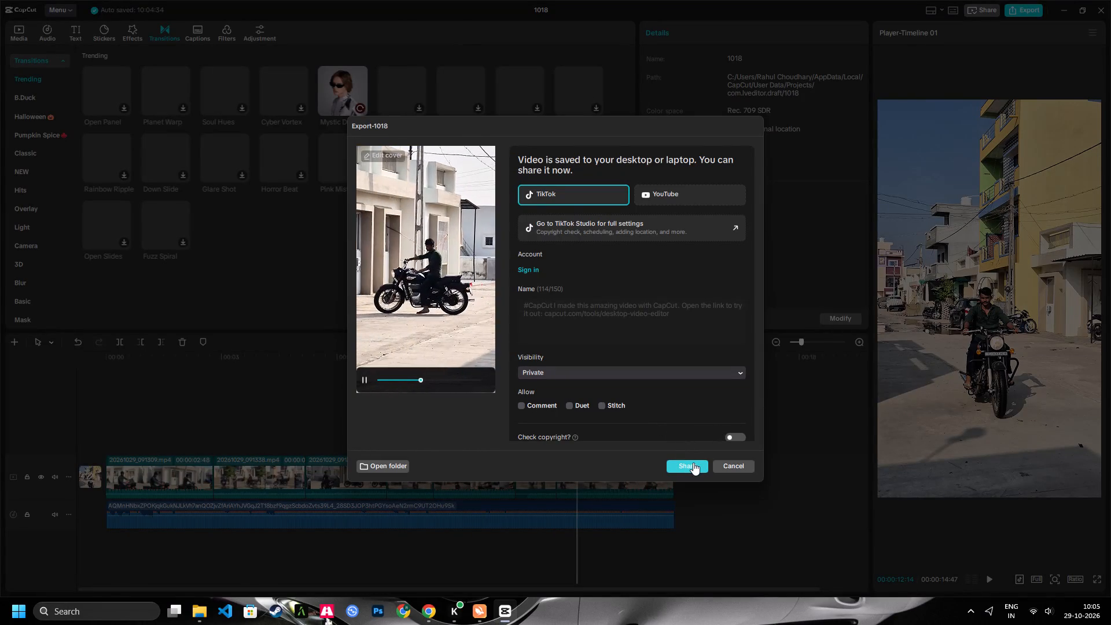
Close the finished export window without sharing the video.
left_click(726, 468)
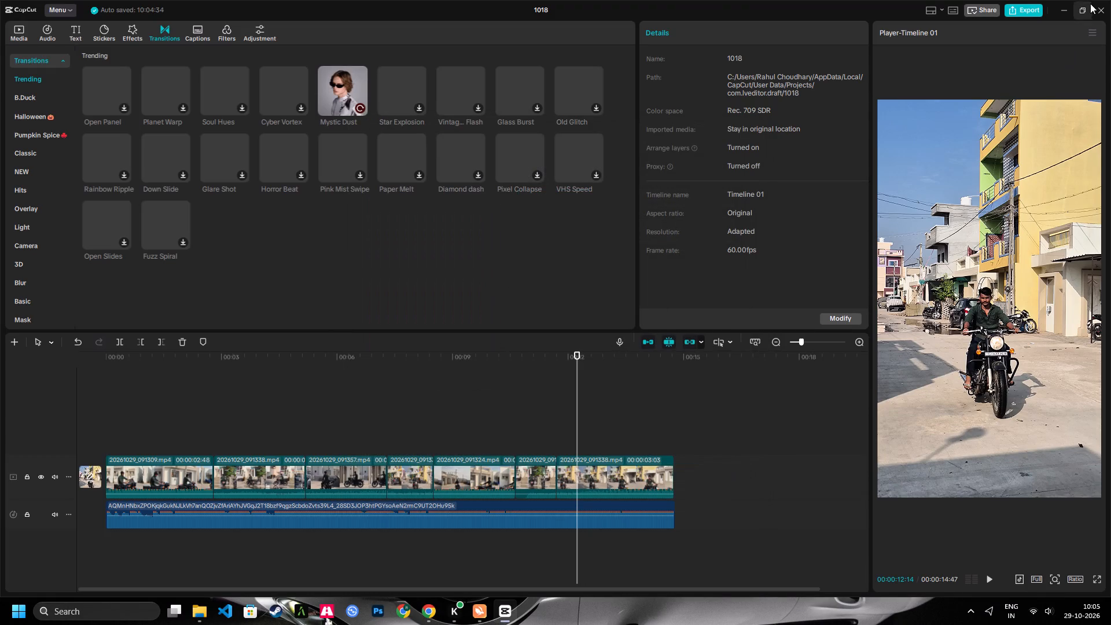